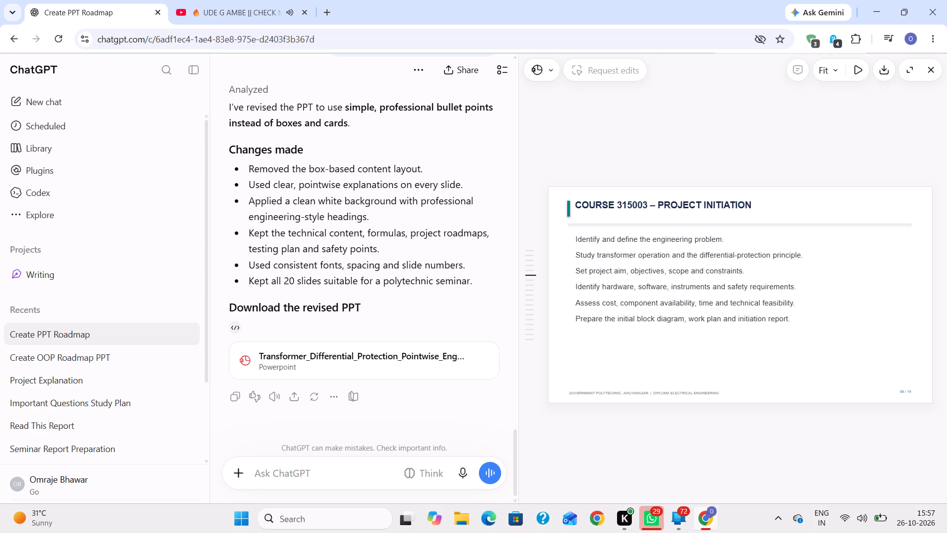
pyautogui.scroll(-2, 795, 251)
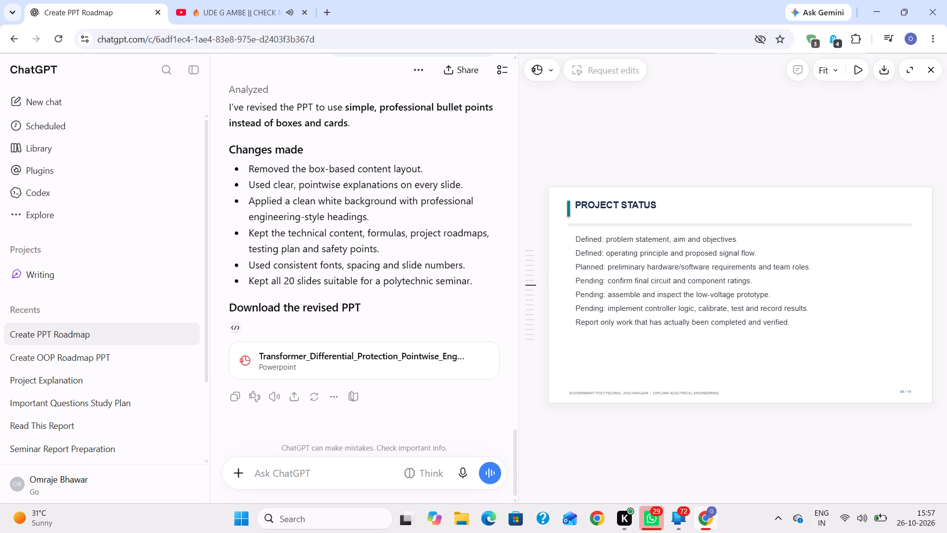
pyautogui.scroll(-2, 795, 251)
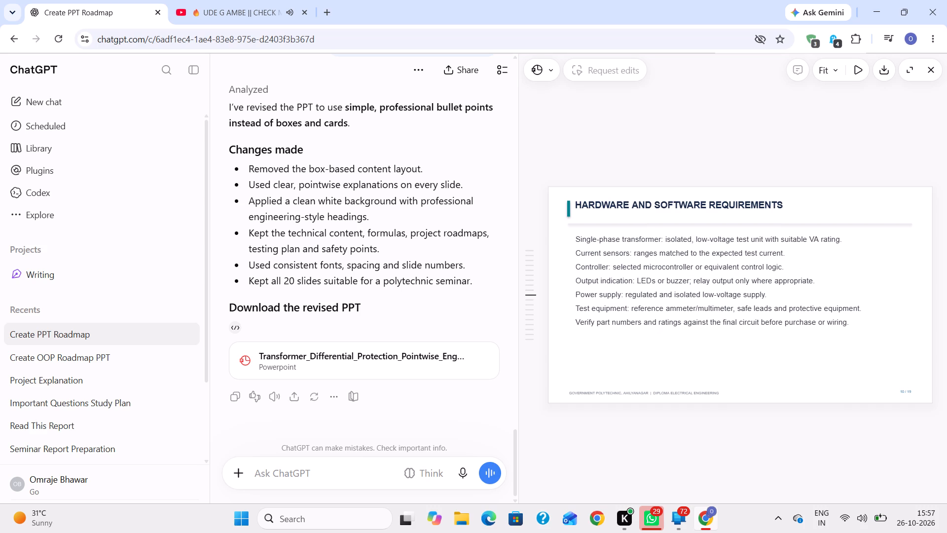
pyautogui.scroll(-3, 795, 251)
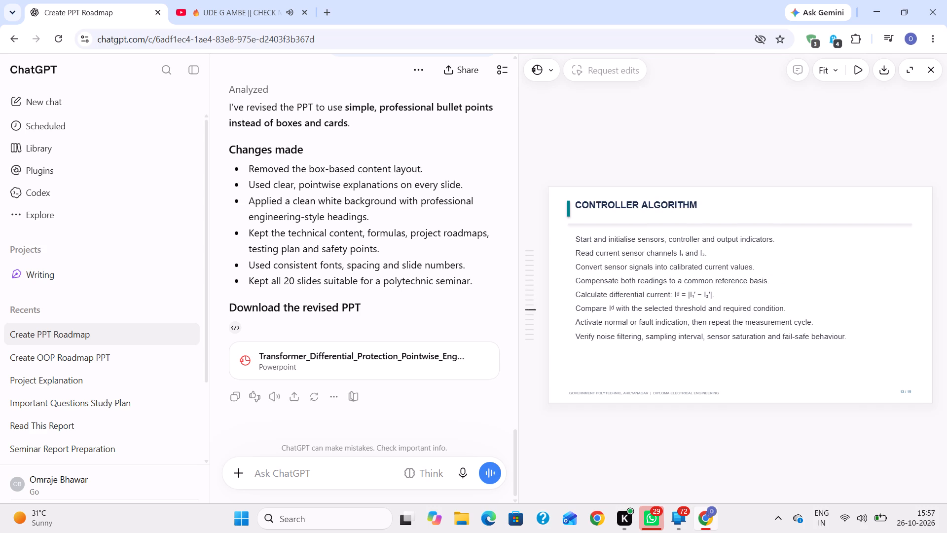
# Review the remaining slides after the controller algorithm, including team responsibilities, through to the conclusion.
pyautogui.scroll(-7, 795, 251)
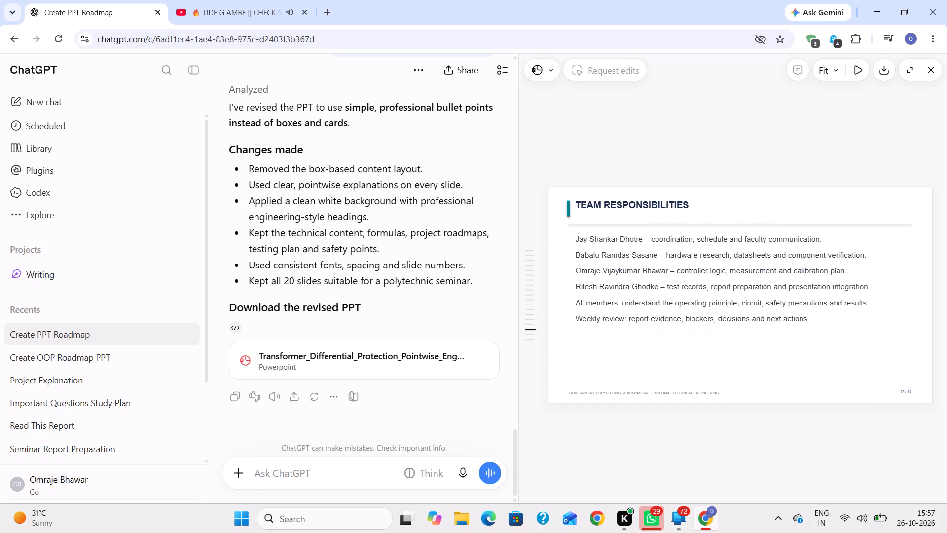
pyautogui.scroll(-19, 795, 251)
pyautogui.scroll(1, 795, 251)
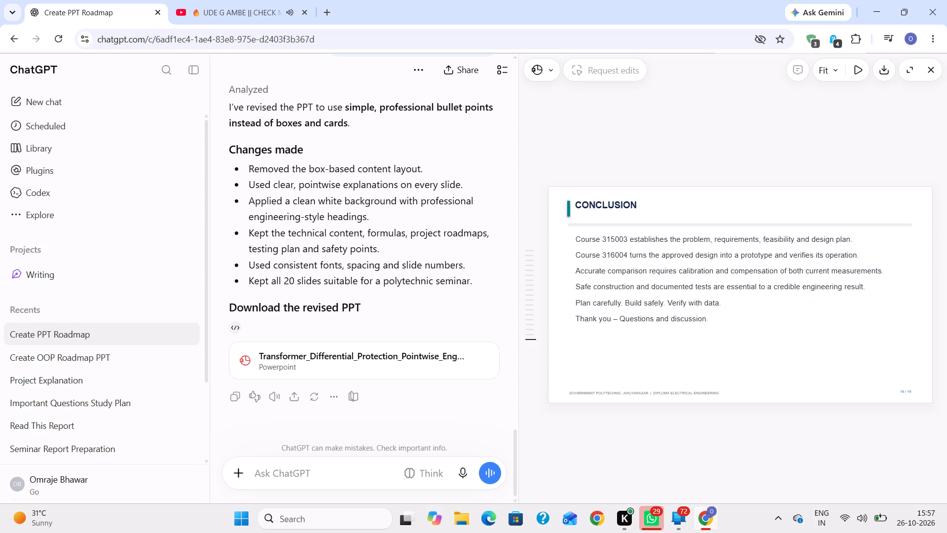
pyautogui.scroll(1, 795, 251)
pyautogui.scroll(-5, 795, 251)
# Expand the pointwise presentation's preview to full view.
pyautogui.click(913, 70)
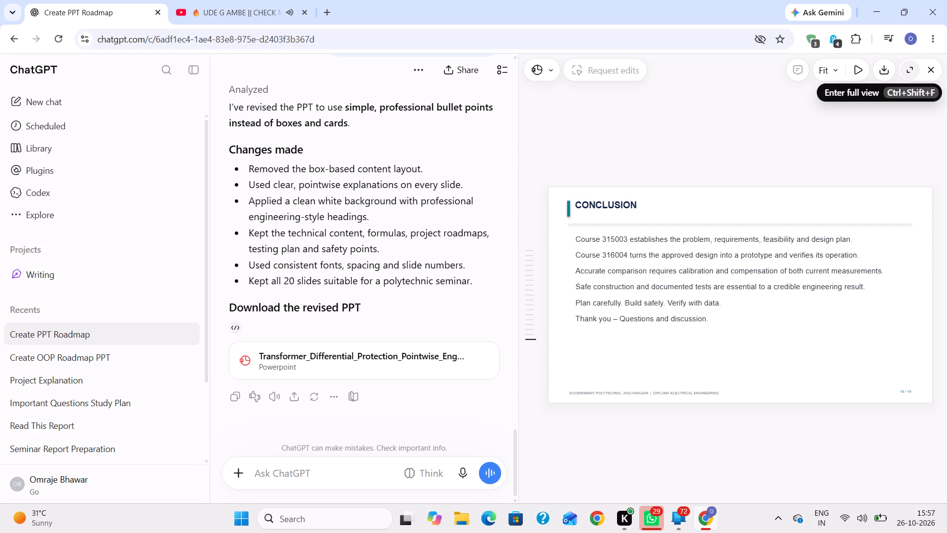
# Review the enlarged slides in reverse, from the conclusion back to the title slide.
pyautogui.scroll(-2, 586, 219)
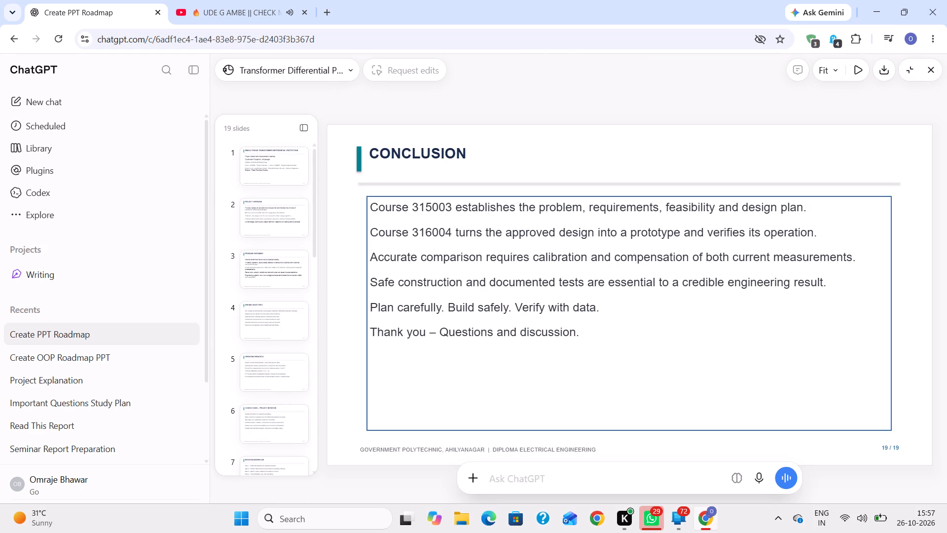
pyautogui.scroll(12, 586, 216)
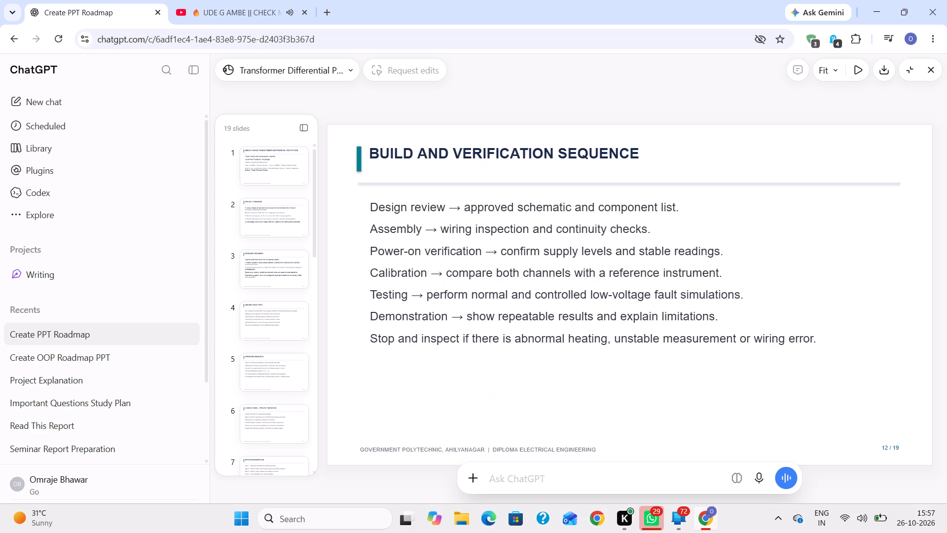
pyautogui.scroll(6, 586, 216)
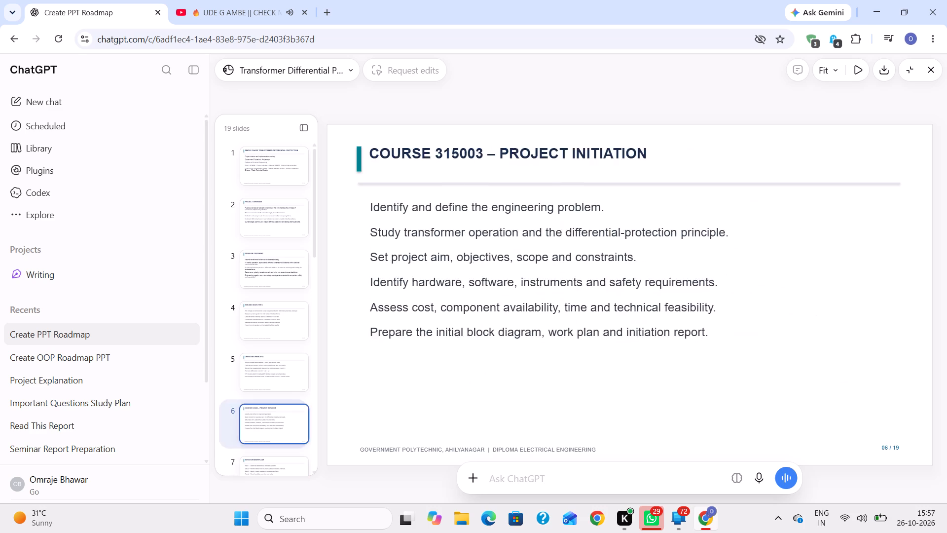
pyautogui.scroll(6, 586, 216)
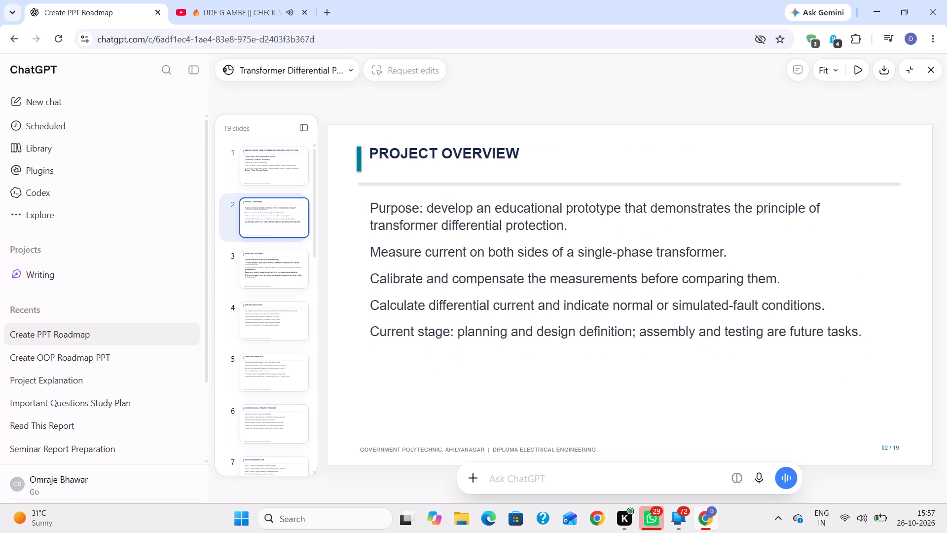
pyautogui.scroll(5, 586, 216)
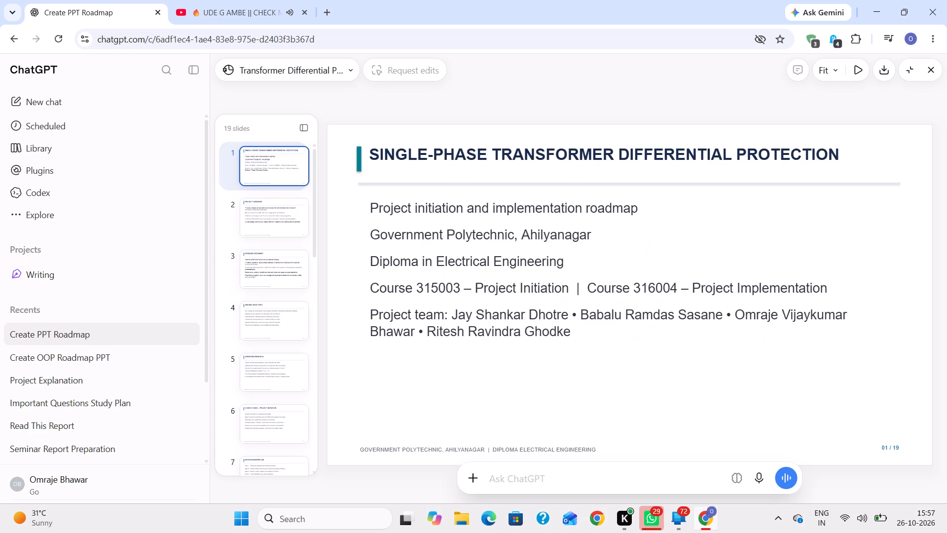
# Review the enlarged slides forward again, from the title slide through the initiation workflow, controller algorithm and team responsibilities to the conclusion.
pyautogui.scroll(-11, 586, 216)
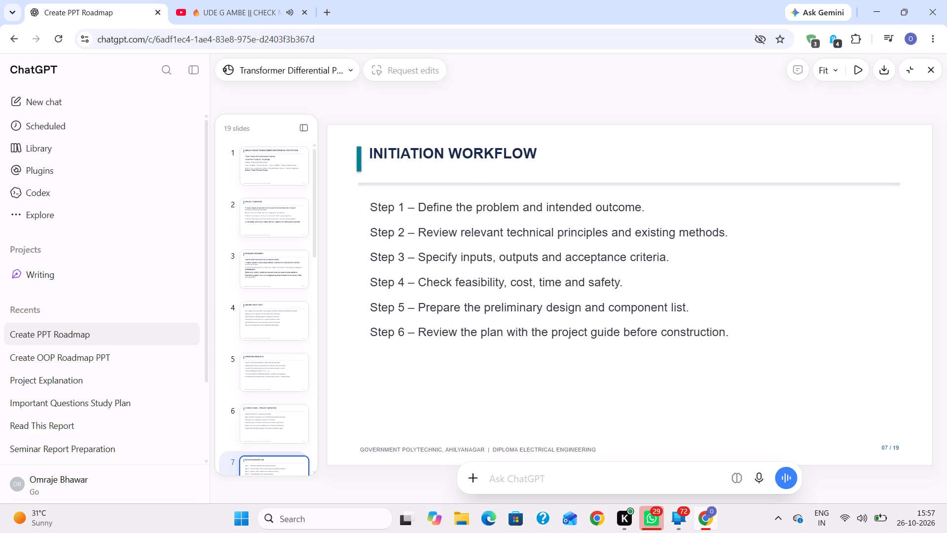
pyautogui.scroll(-14, 586, 216)
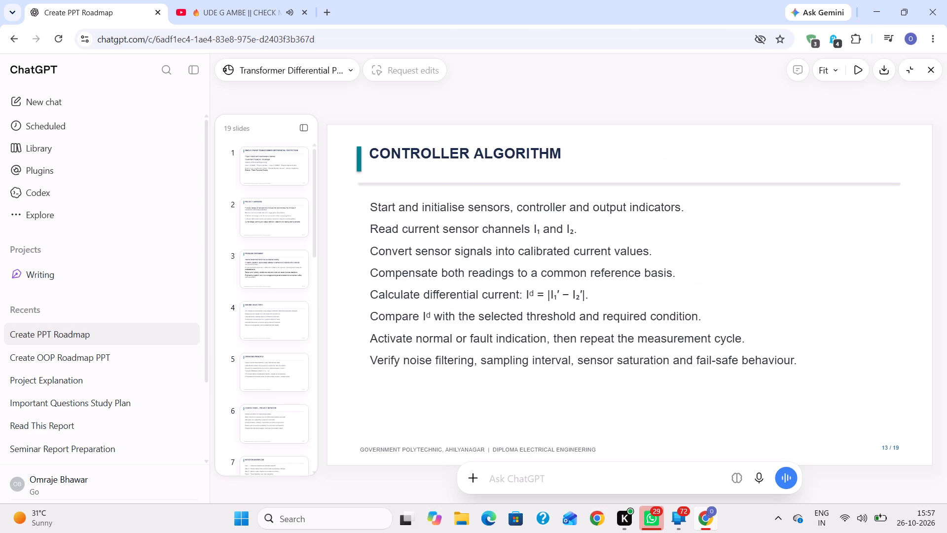
pyautogui.scroll(-17, 586, 216)
pyautogui.scroll(-5, 580, 217)
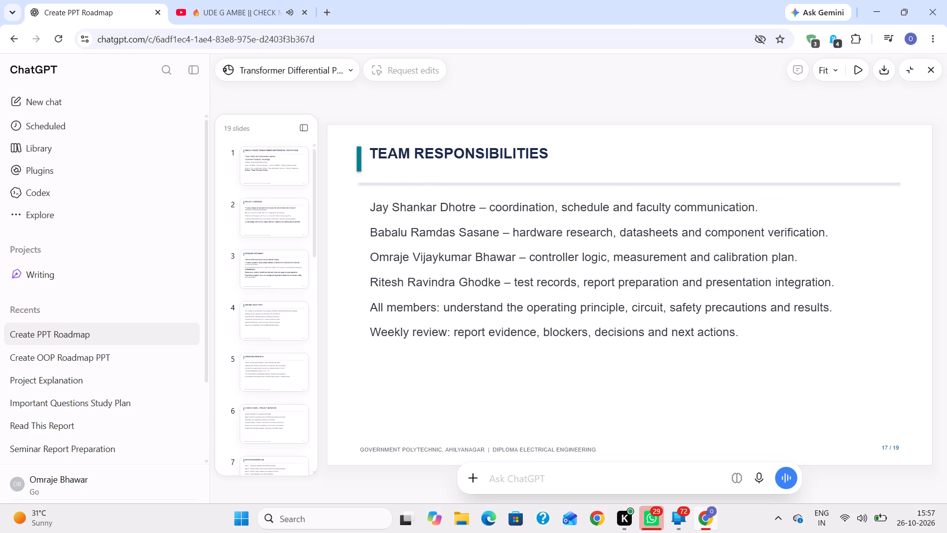
pyautogui.scroll(-20, 550, 238)
pyautogui.scroll(-20, 550, 238)
pyautogui.scroll(-20, 550, 238)
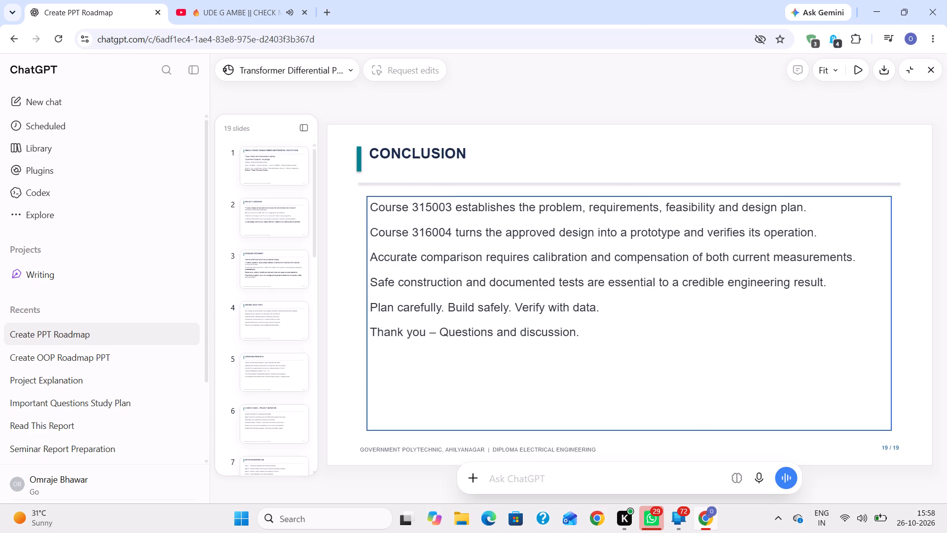
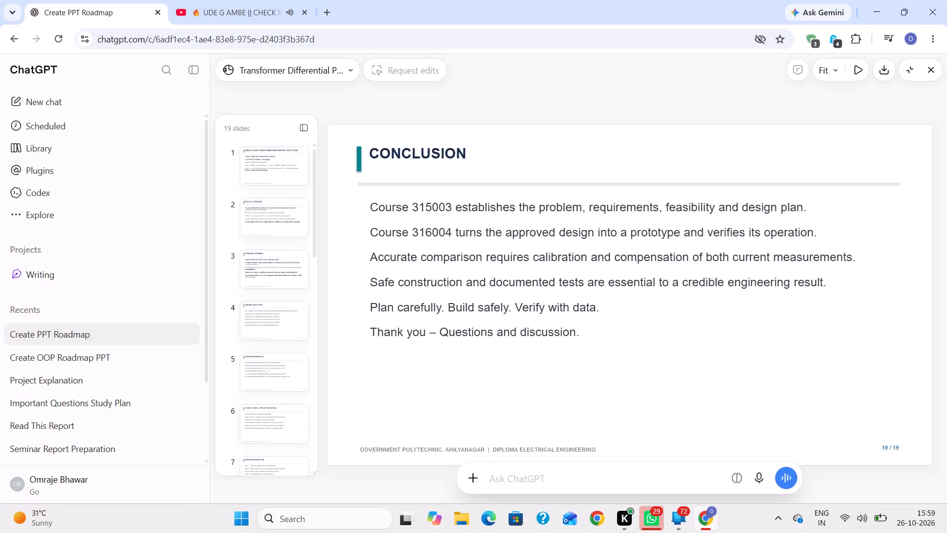
# Switch to YouTube, shrink the playing video to the miniplayer, and play "All Instagram Trending Songs 2026" from the home feed.
pyautogui.click(223, 6)
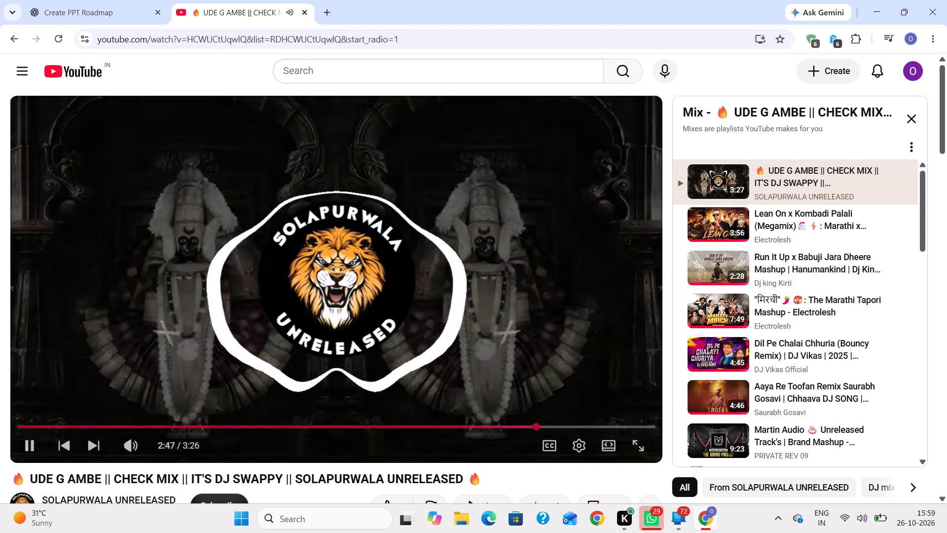
pyautogui.press('i')
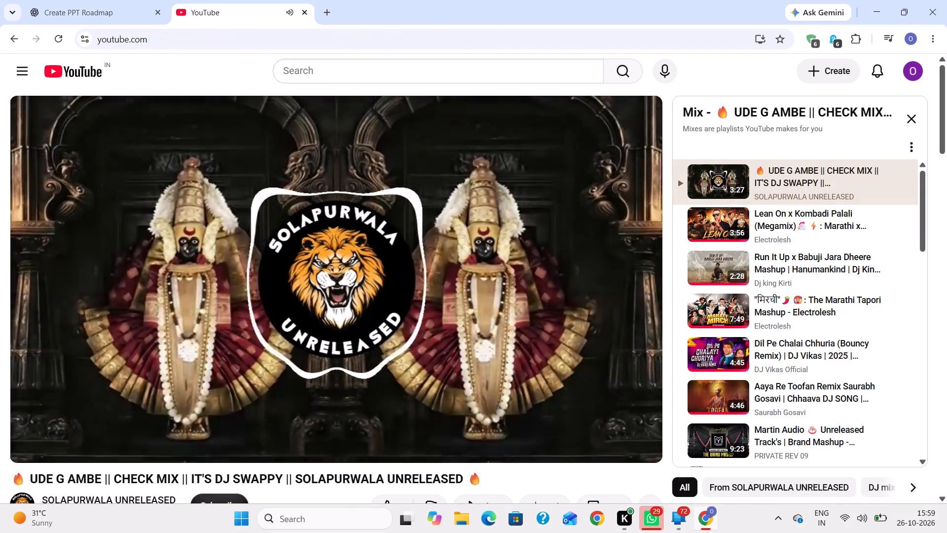
pyautogui.scroll(-1, 304, 321)
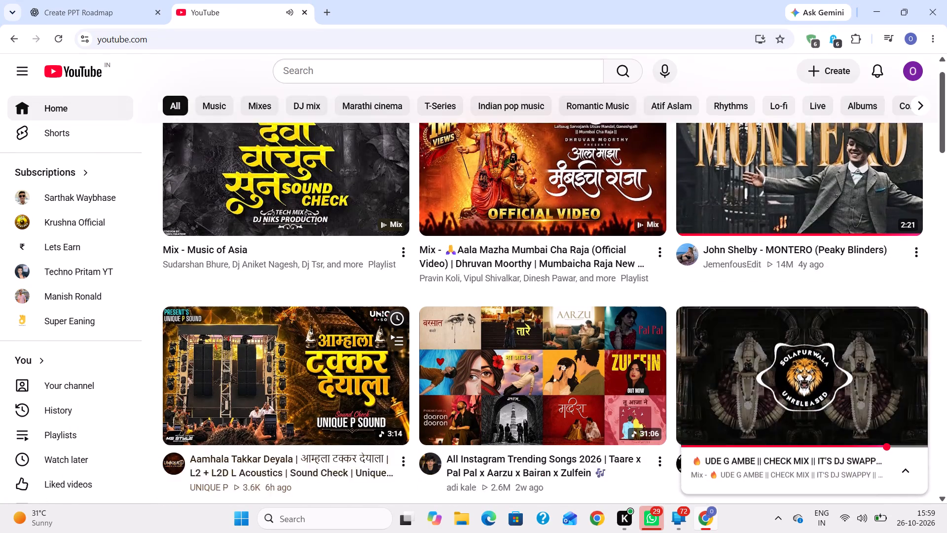
pyautogui.scroll(-2, 339, 302)
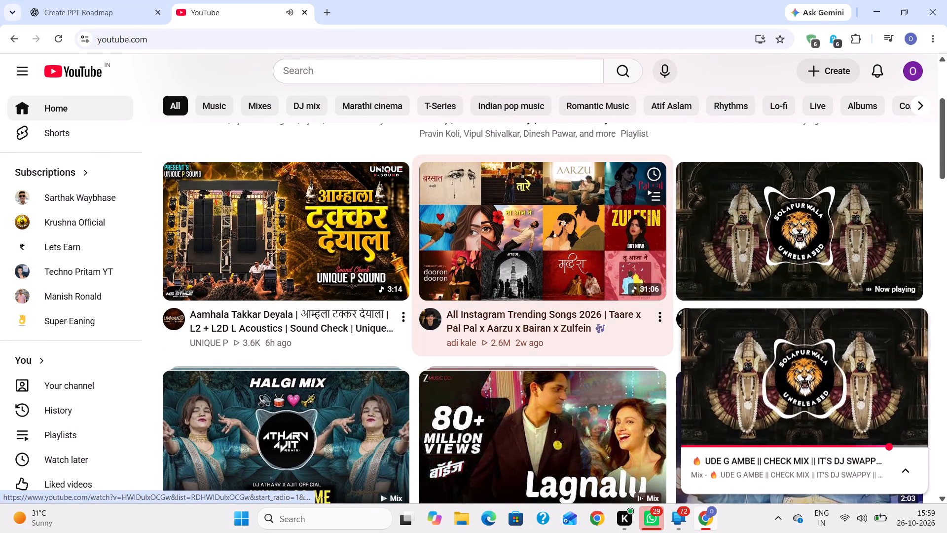
pyautogui.click(583, 233)
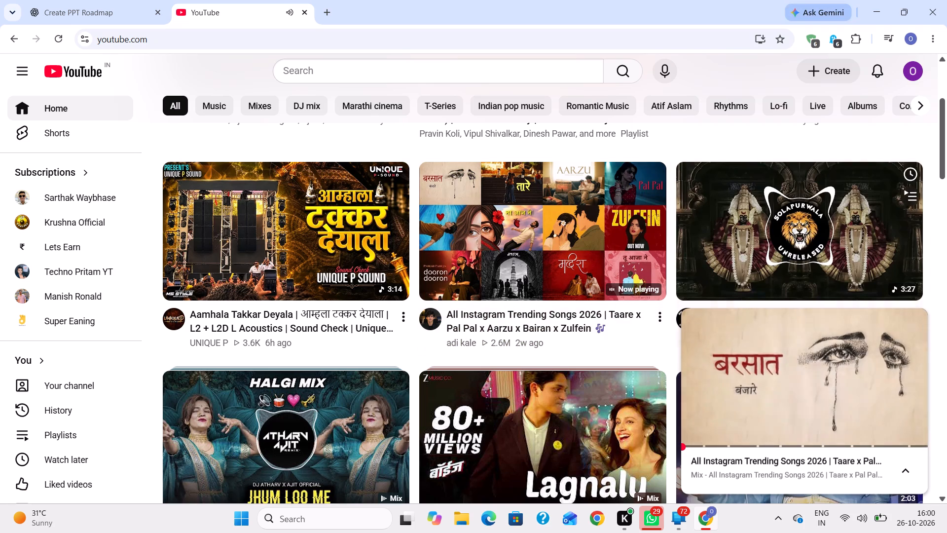
# Browse the YouTube home feed's further music and video recommendations.
pyautogui.scroll(-2, 484, 358)
pyautogui.scroll(-2, 621, 283)
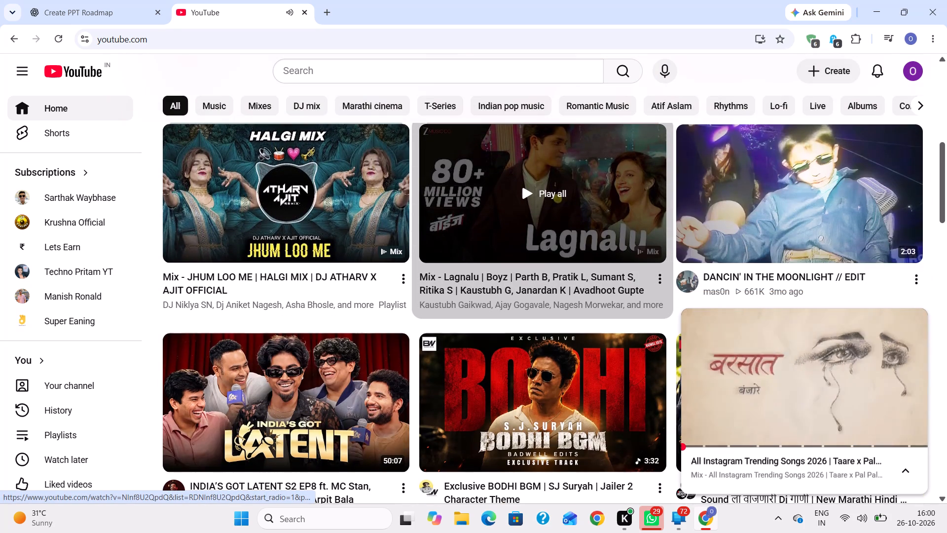
pyautogui.scroll(-3, 497, 211)
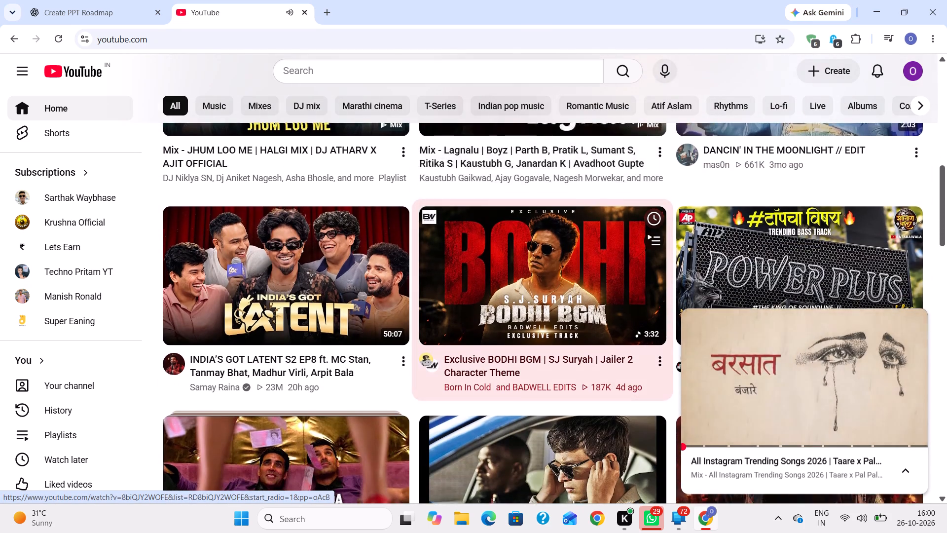
pyautogui.scroll(-1, 496, 212)
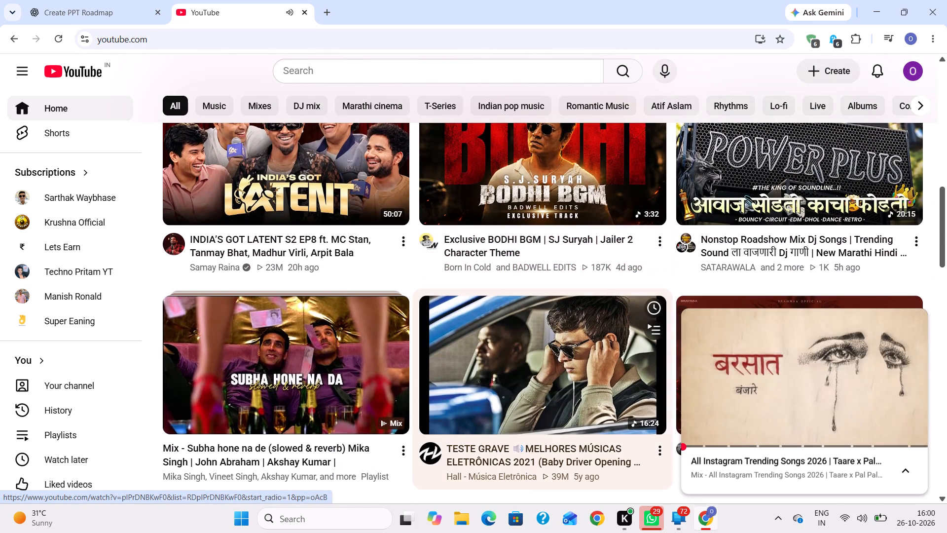
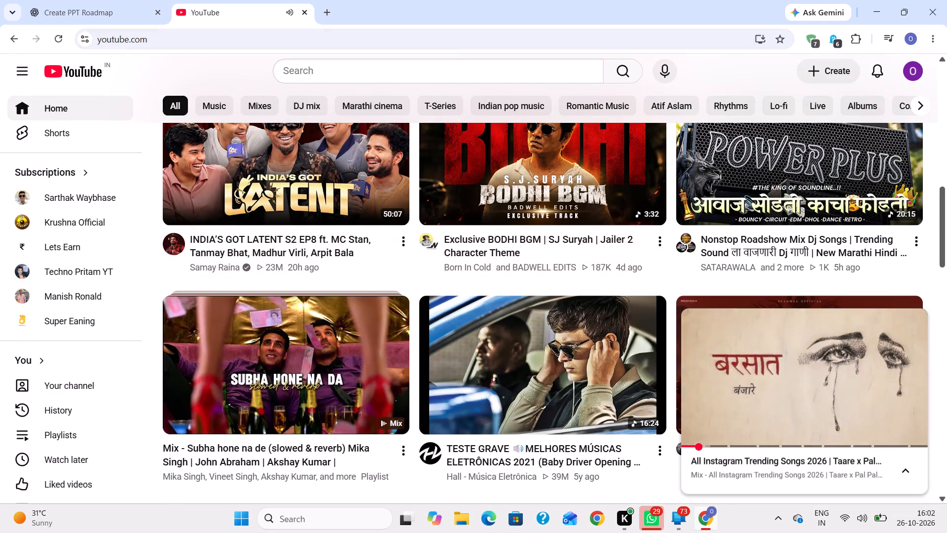
# Search YouTube for "aala maza mumbai cha raja".
pyautogui.moveTo(322, 74); pyautogui.dragTo(120, 113)
pyautogui.press('a')
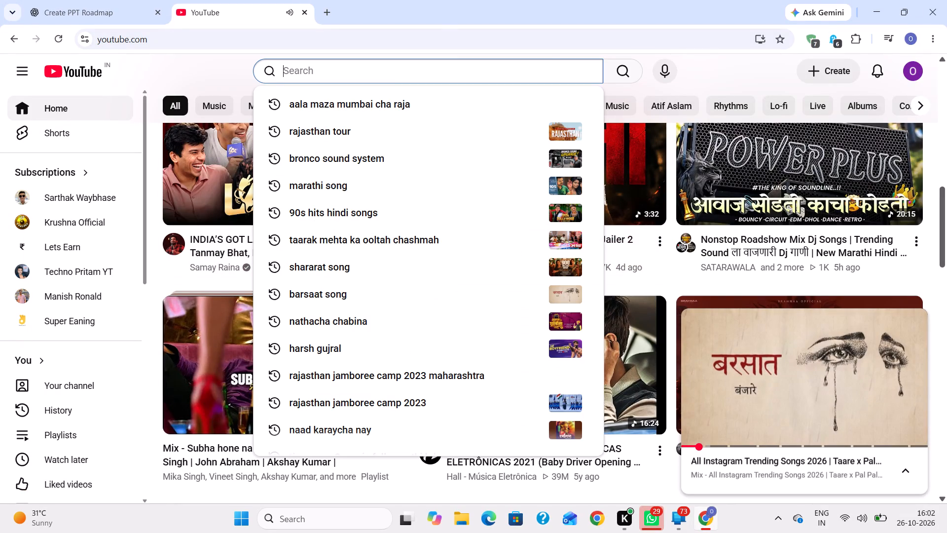
pyautogui.press('a')
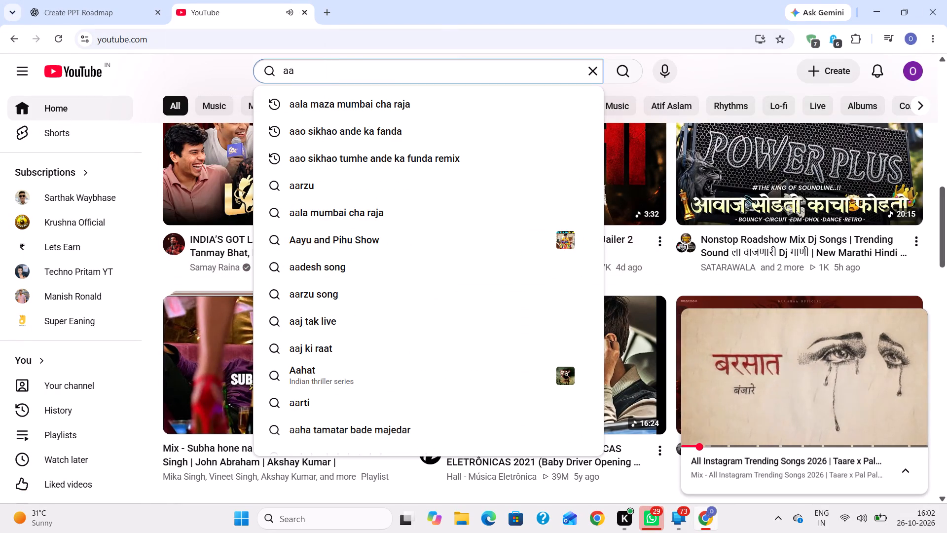
pyautogui.click(432, 104)
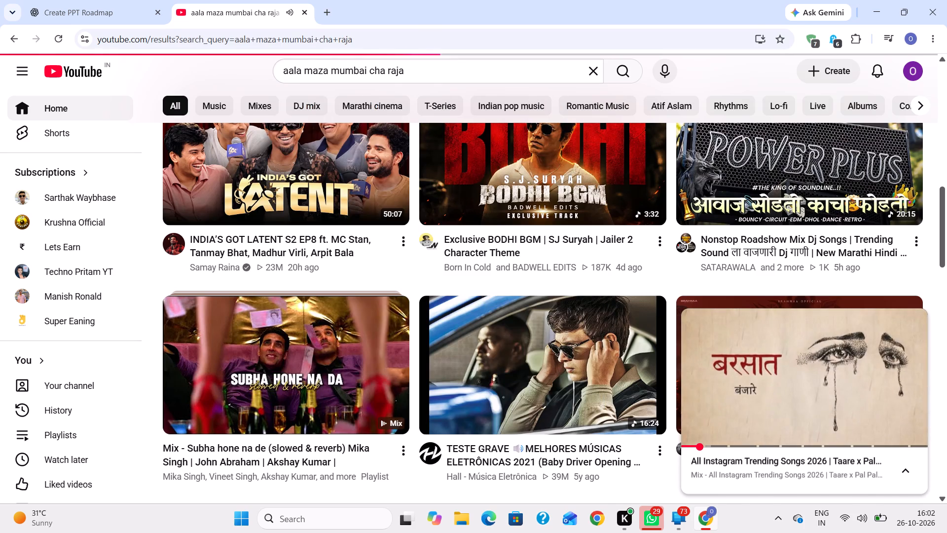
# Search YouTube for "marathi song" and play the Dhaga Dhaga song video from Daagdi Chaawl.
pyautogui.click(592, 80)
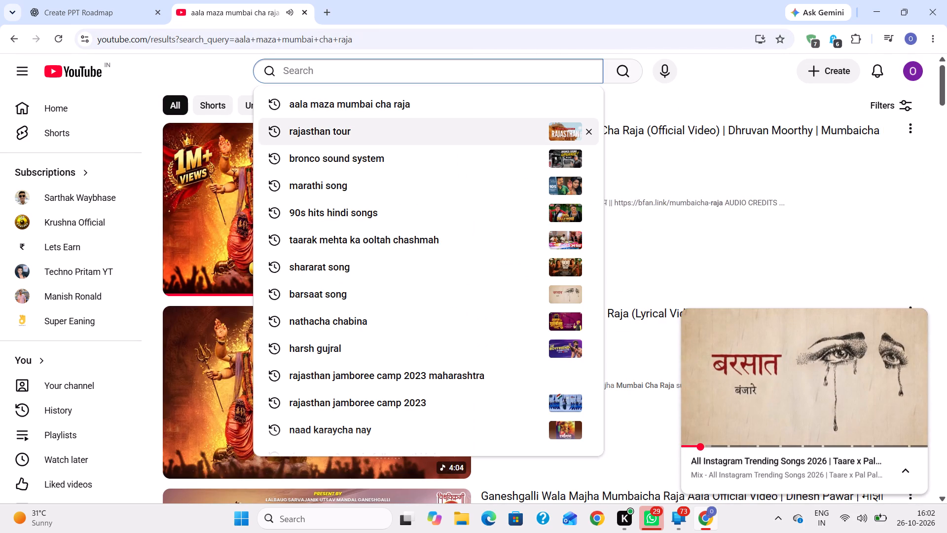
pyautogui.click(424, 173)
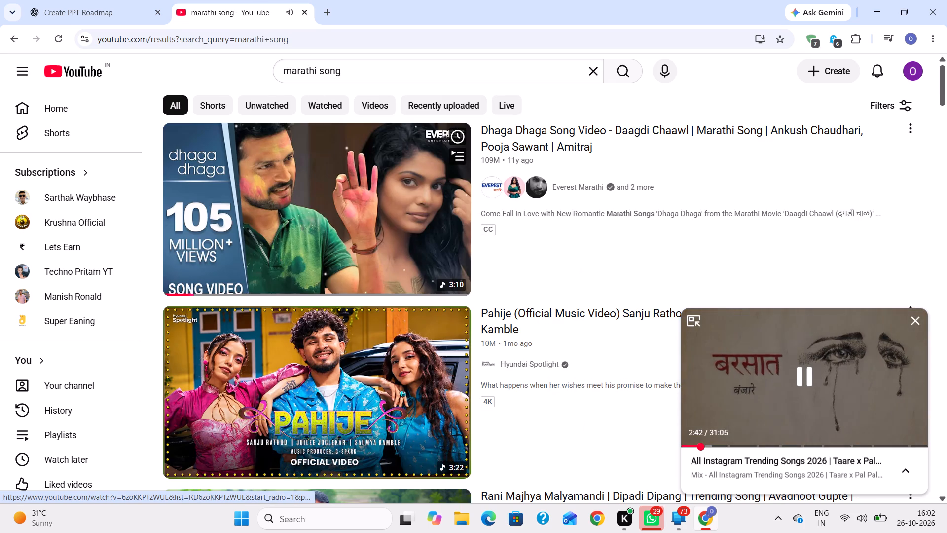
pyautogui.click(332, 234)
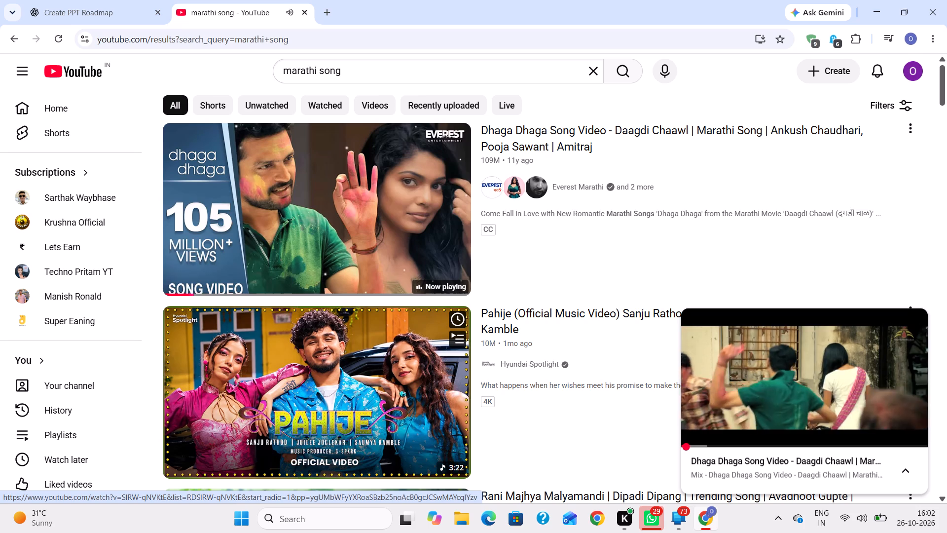
# Search YouTube for "marathi song" again, browse the results and play the "Dolby Walya" full video.
pyautogui.click(588, 67)
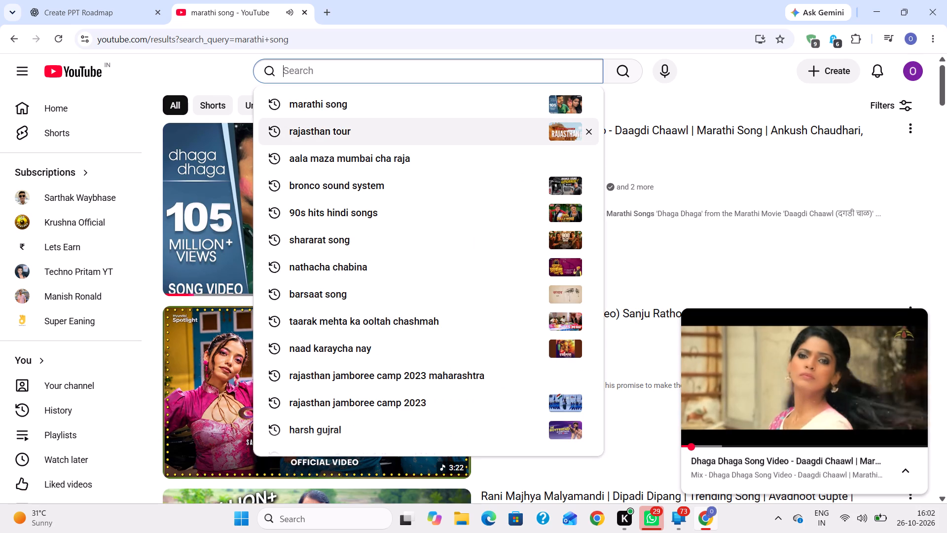
pyautogui.click(528, 105)
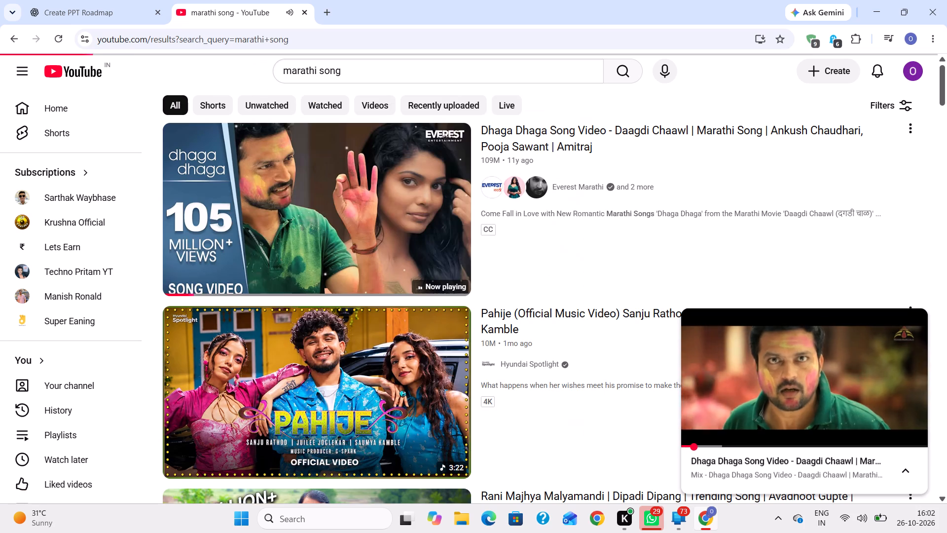
pyautogui.scroll(-2, 589, 267)
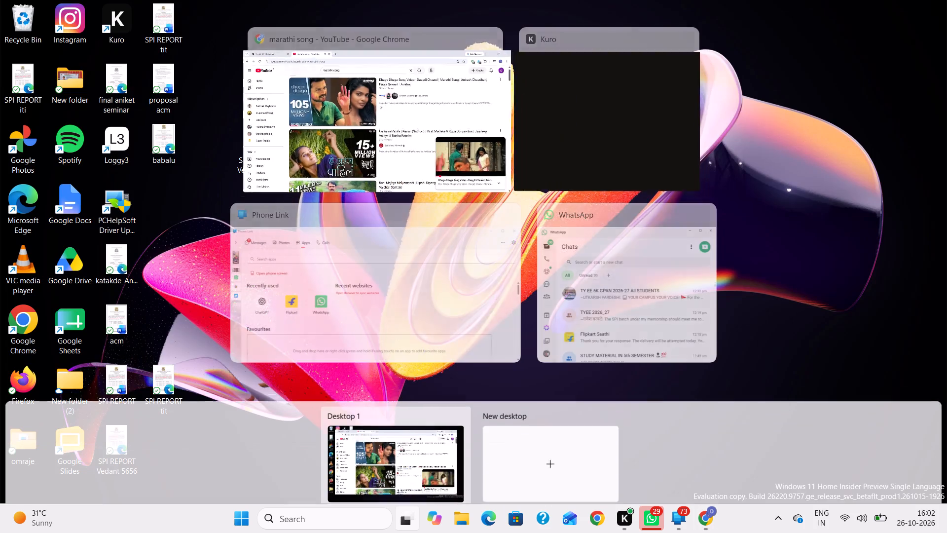
pyautogui.scroll(-1, 589, 267)
pyautogui.click(443, 132)
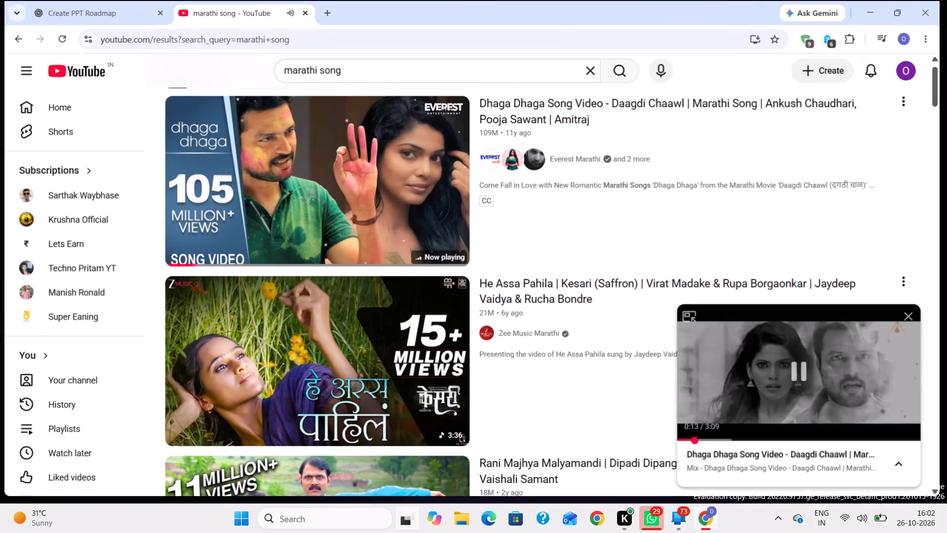
pyautogui.scroll(-8, 439, 267)
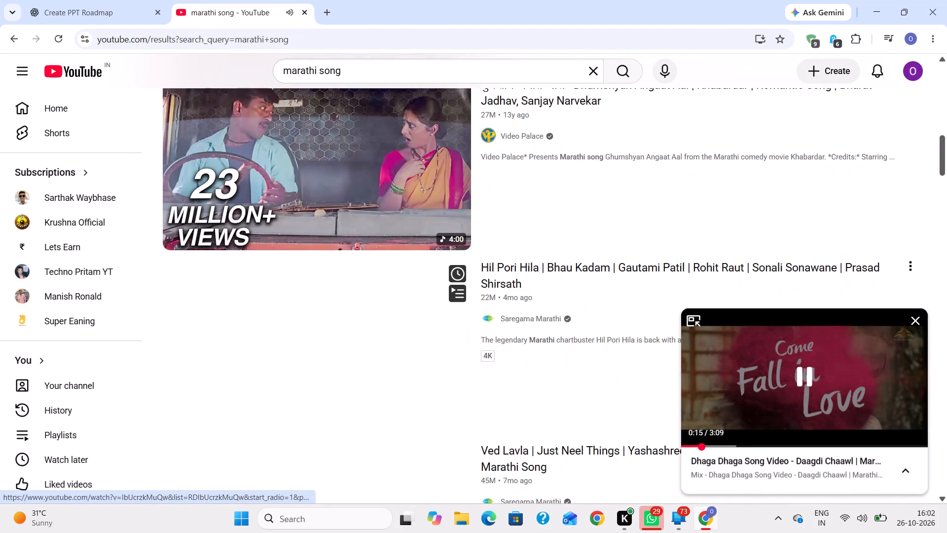
pyautogui.scroll(-5, 439, 267)
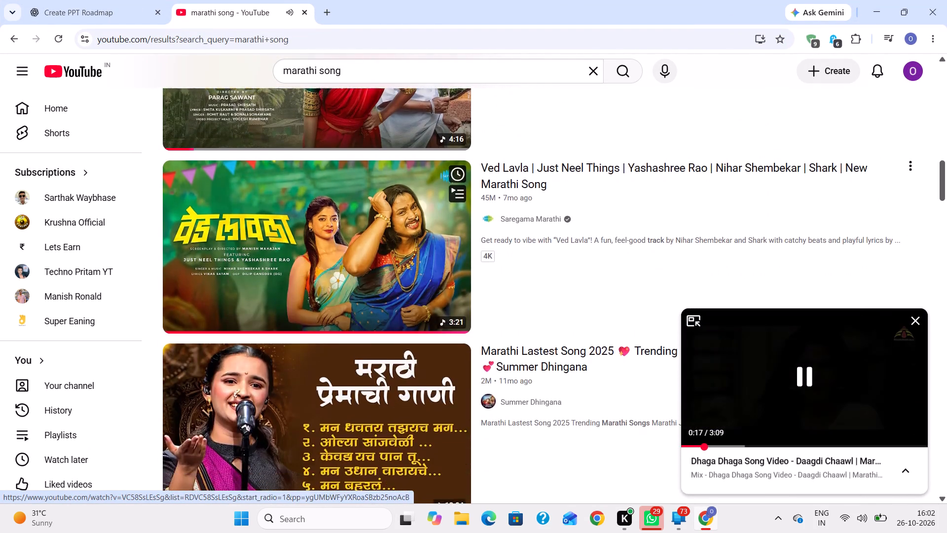
pyautogui.scroll(-6, 439, 267)
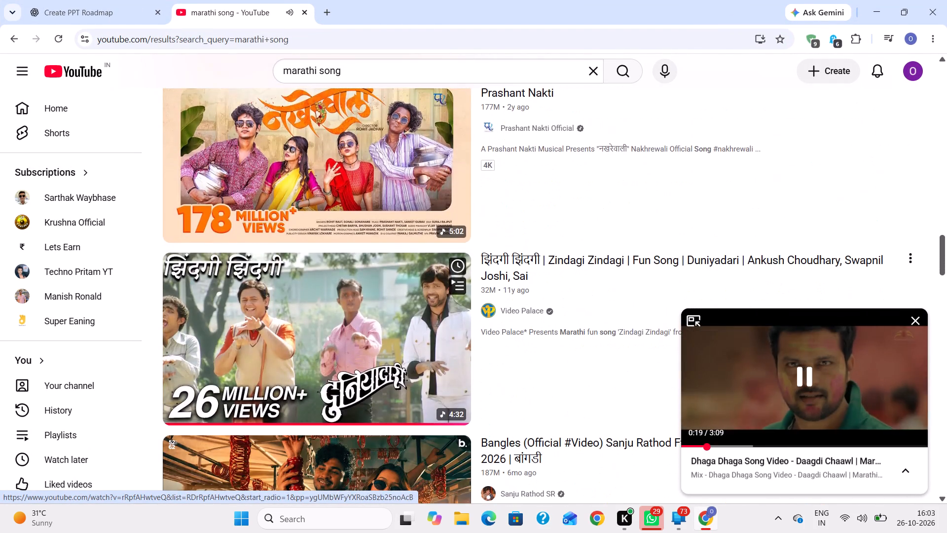
pyautogui.scroll(-10, 439, 267)
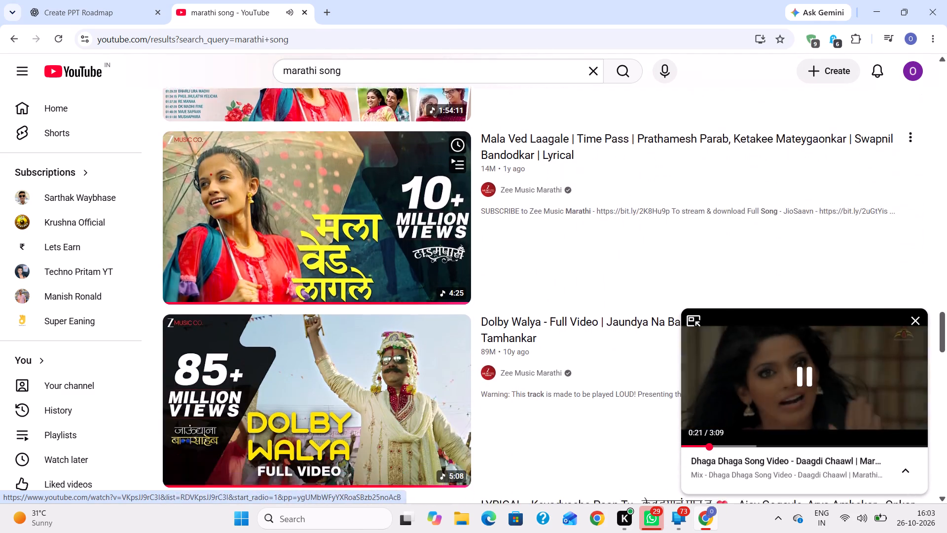
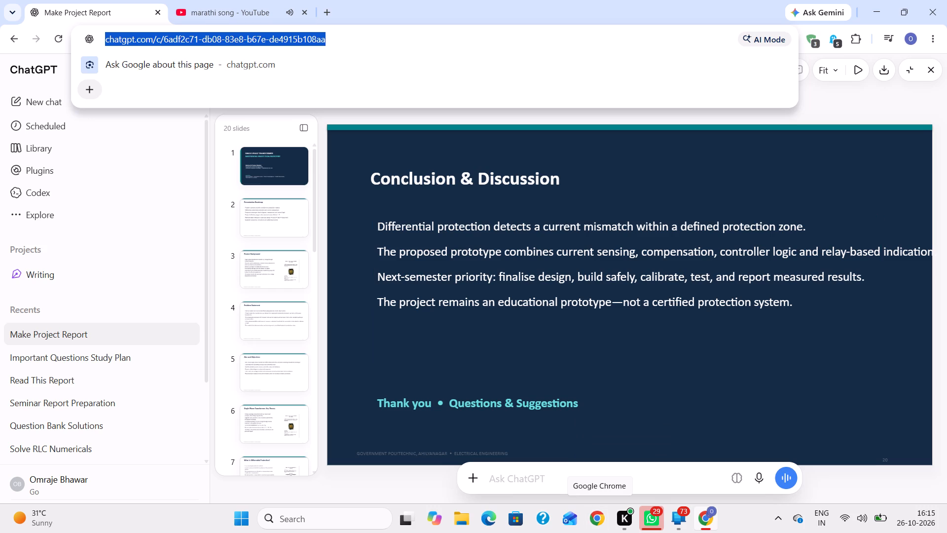
pyautogui.click(245, 19)
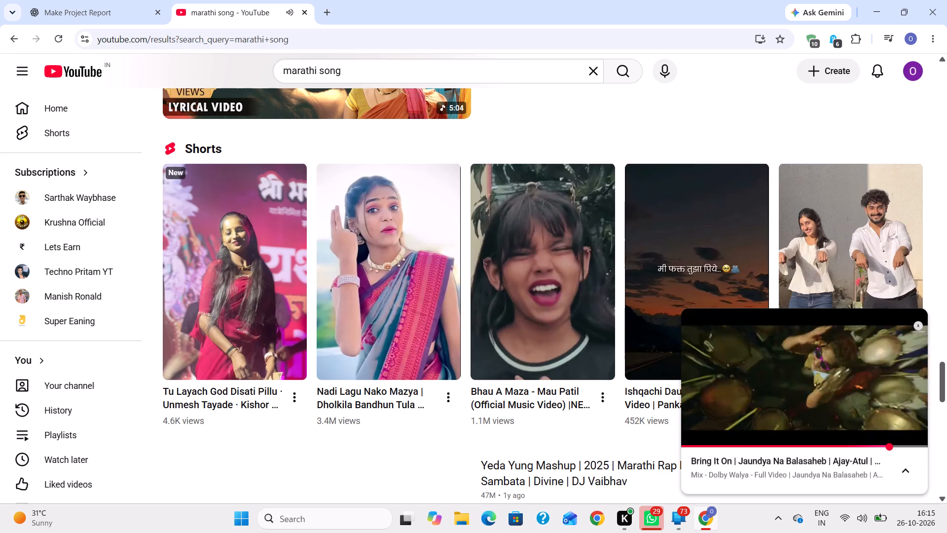
pyautogui.scroll(-1, 386, 239)
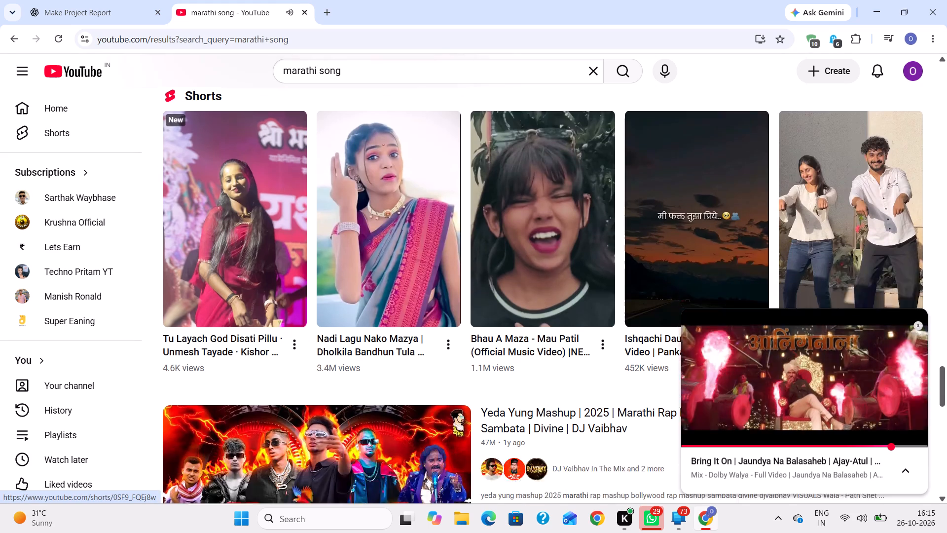
pyautogui.scroll(-7, 386, 239)
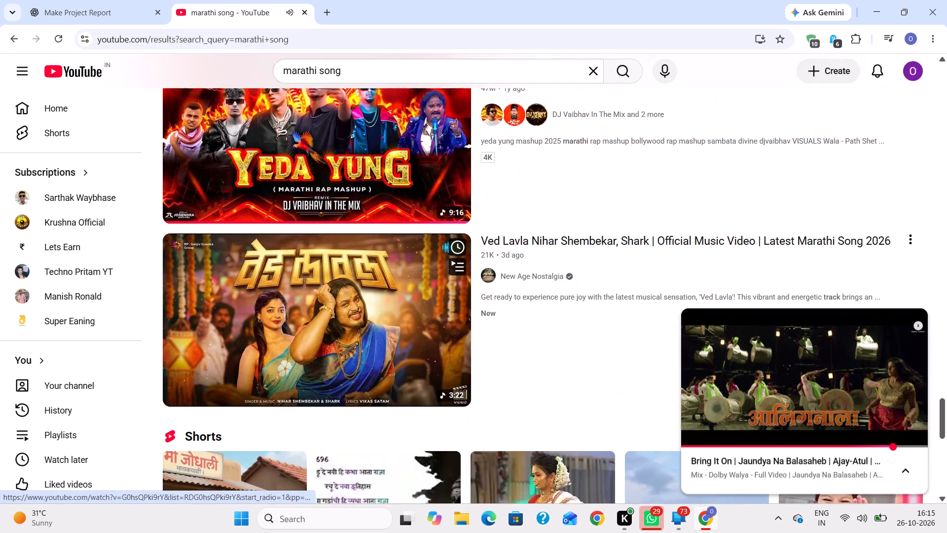
pyautogui.scroll(-5, 386, 239)
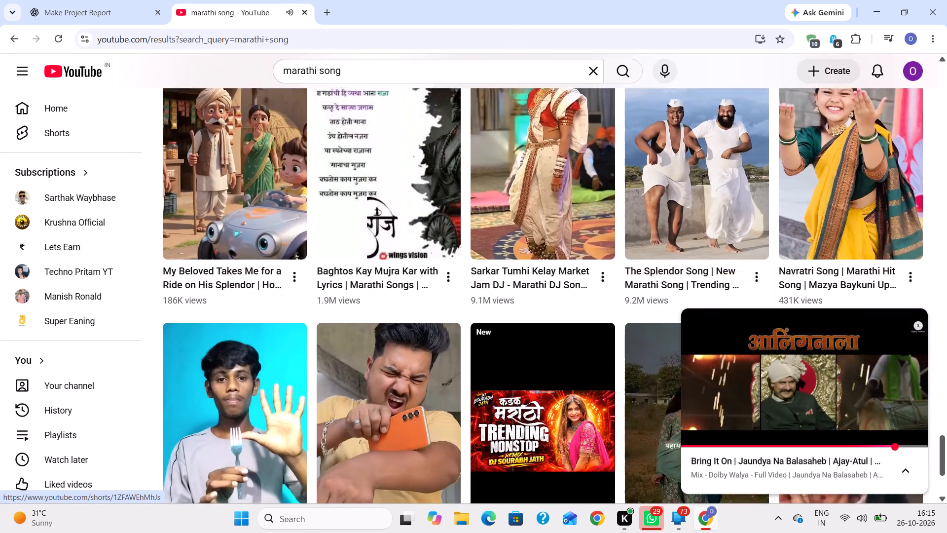
pyautogui.scroll(-7, 386, 239)
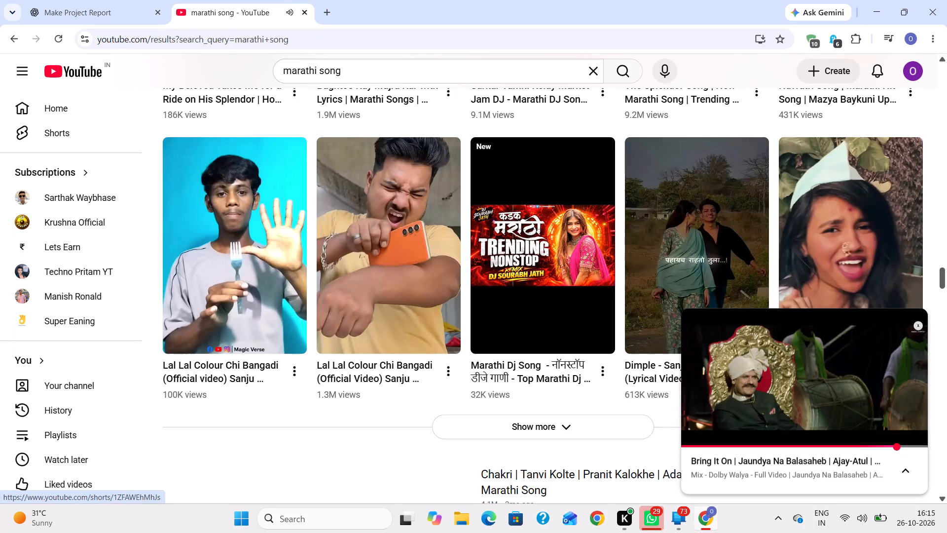
# Search YouTube for "vanva petla" in place of the previous query.
pyautogui.click(587, 80)
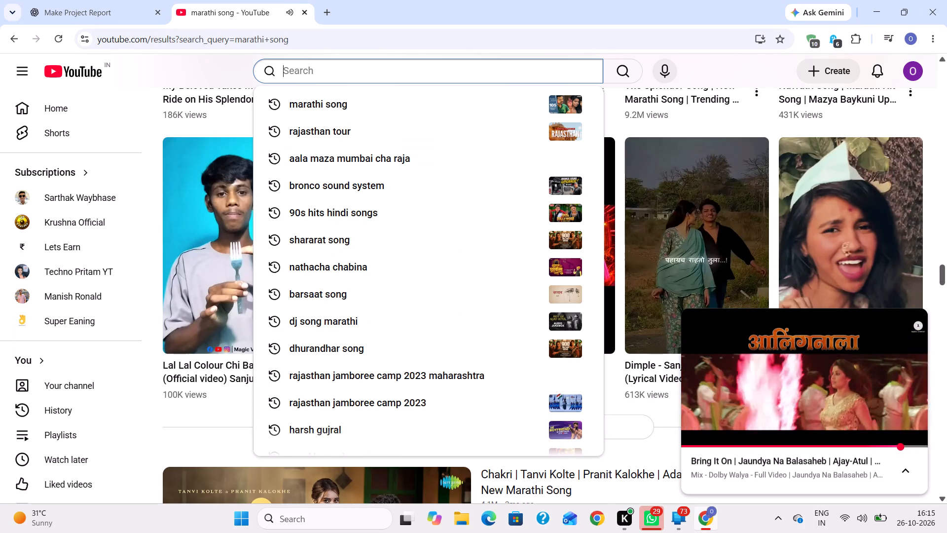
pyautogui.press('v')
pyautogui.write('anv')
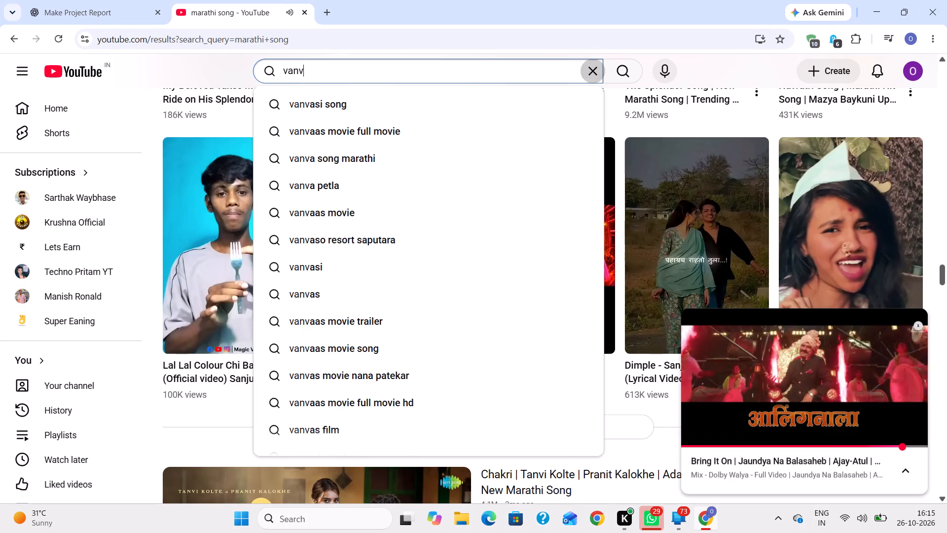
pyautogui.press('a')
pyautogui.scroll(3, 602, 61)
pyautogui.moveTo(604, 59); pyautogui.dragTo(639, 12, button='middle')
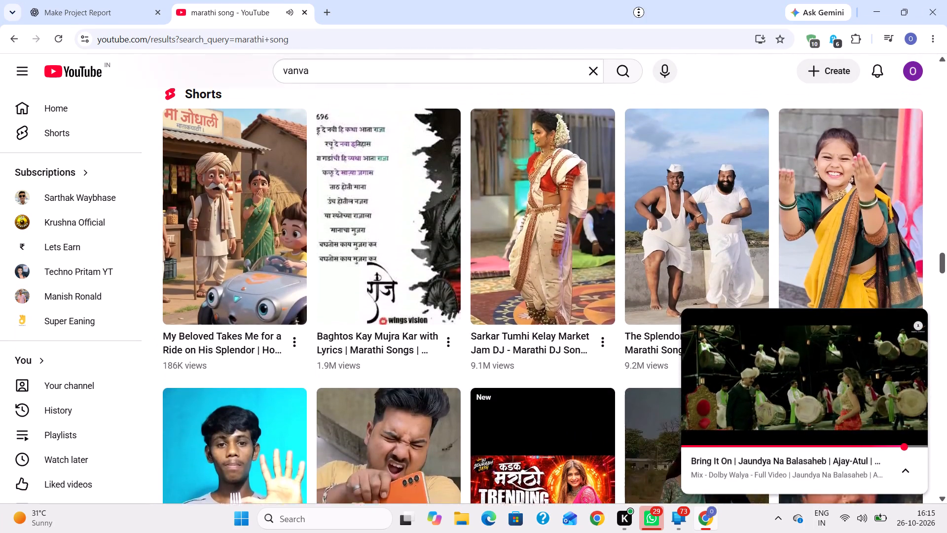
pyautogui.moveTo(639, 12); pyautogui.dragTo(640, 6, button='middle')
pyautogui.press('space')
pyautogui.scroll(-2, 596, 0)
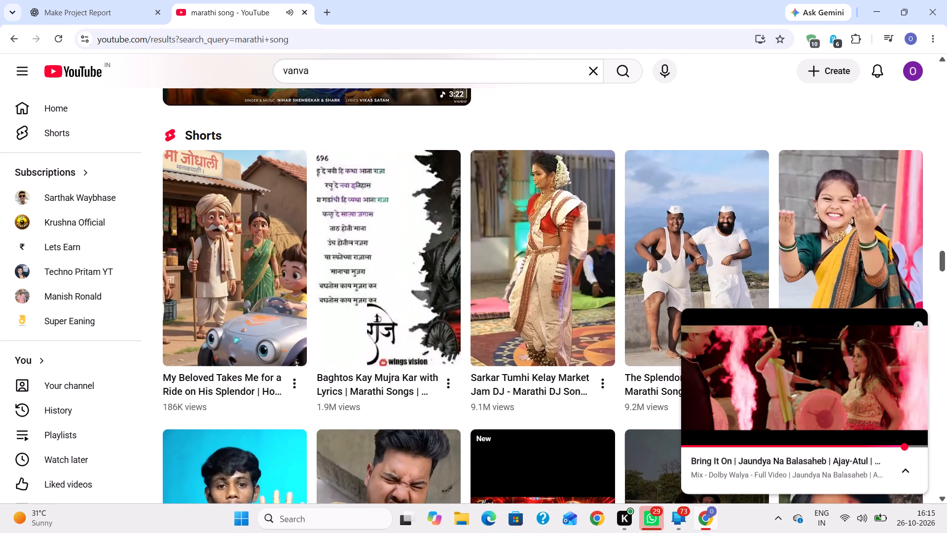
pyautogui.click(418, 80)
pyautogui.press('space')
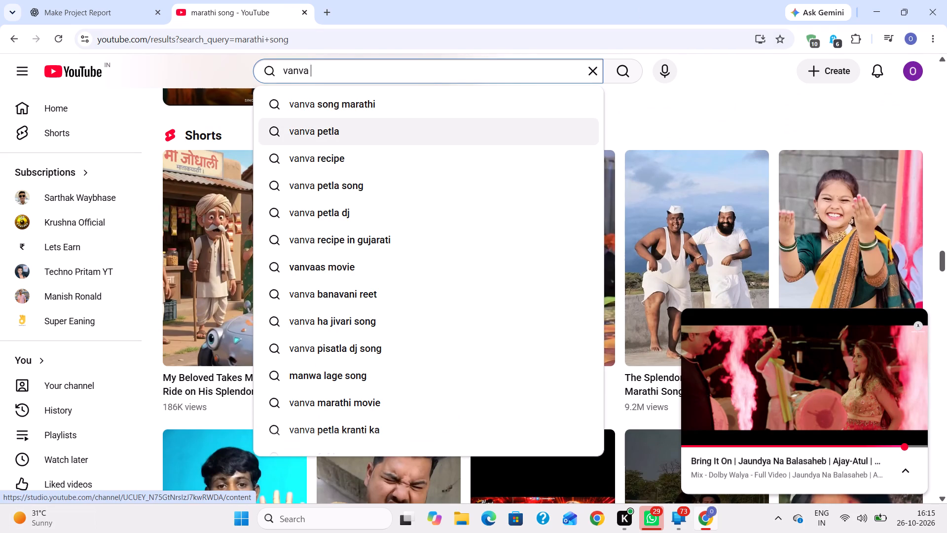
pyautogui.click(30, 532)
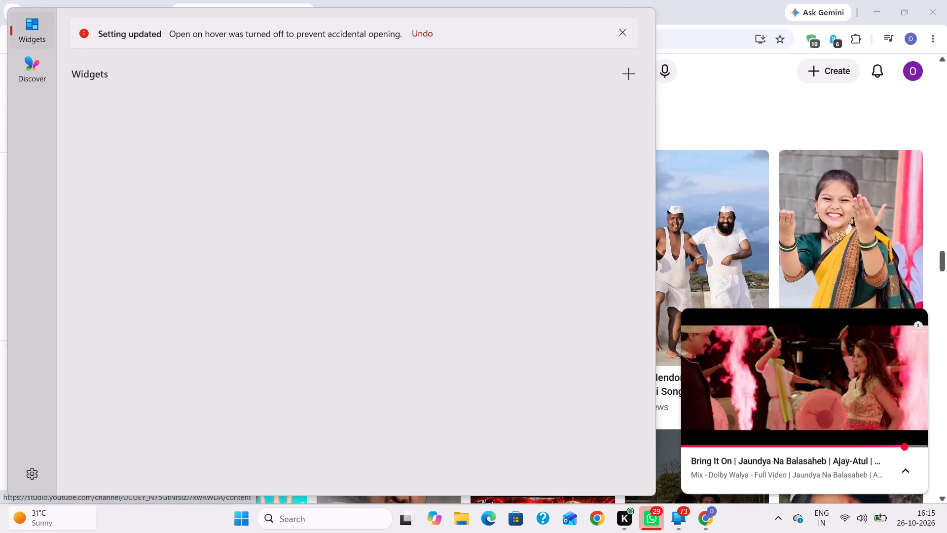
pyautogui.click(634, 37)
pyautogui.click(723, 115)
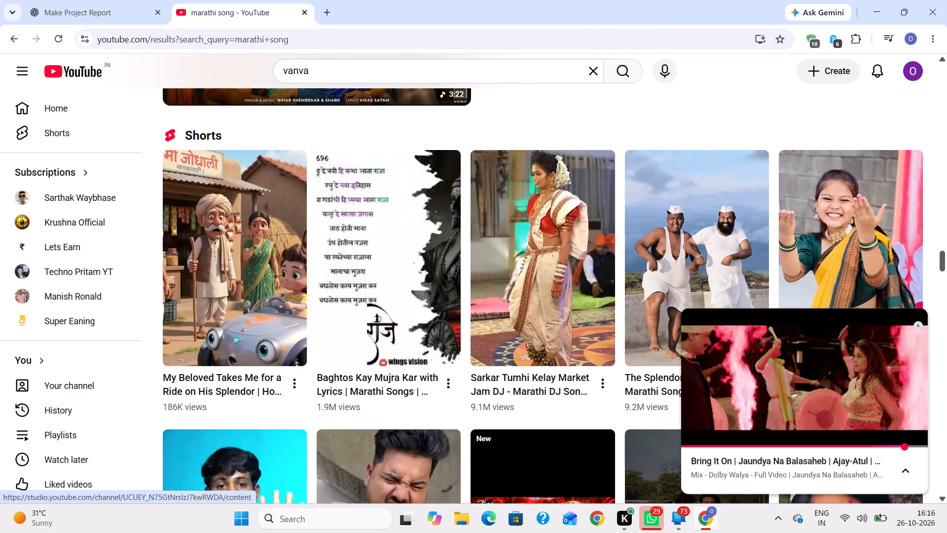
pyautogui.click(552, 67)
pyautogui.click(469, 133)
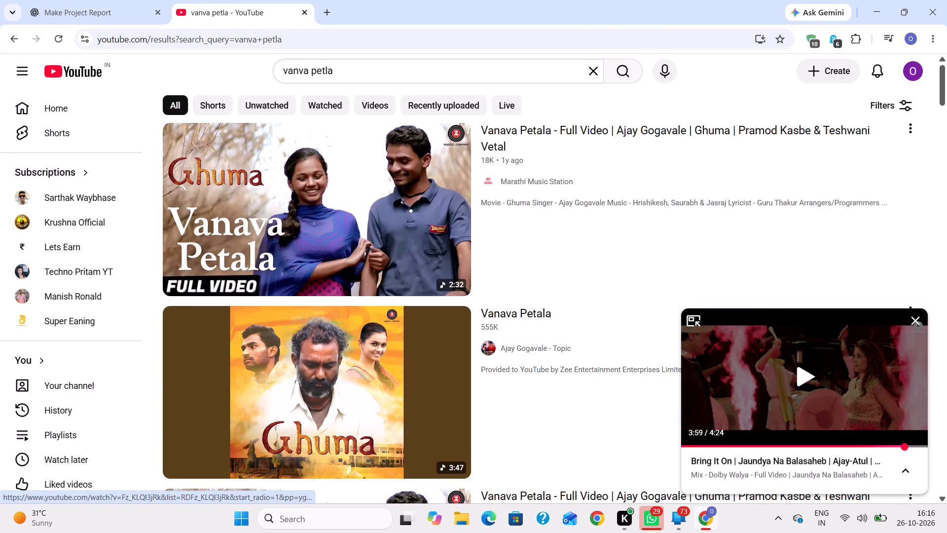
# Look through the videos found for "vanva petla".
pyautogui.scroll(-4, 408, 191)
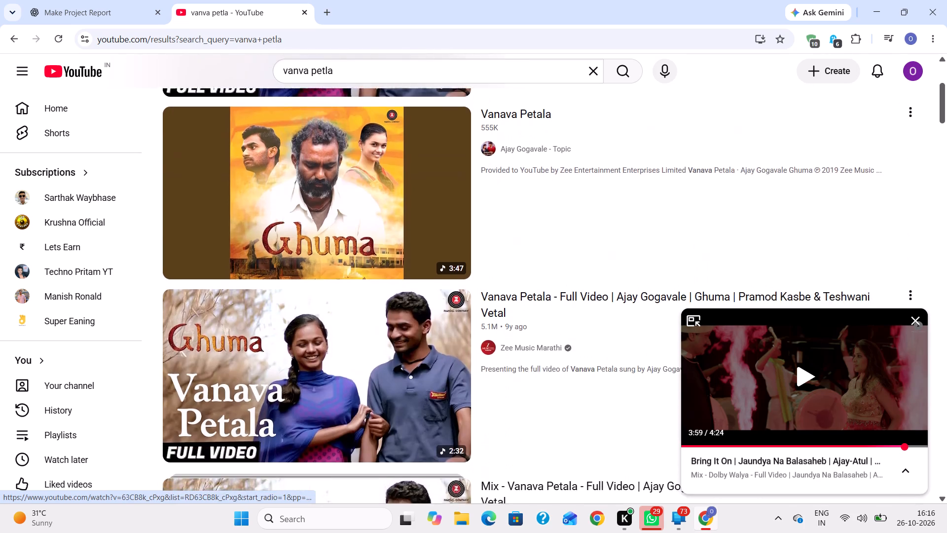
pyautogui.scroll(-6, 408, 191)
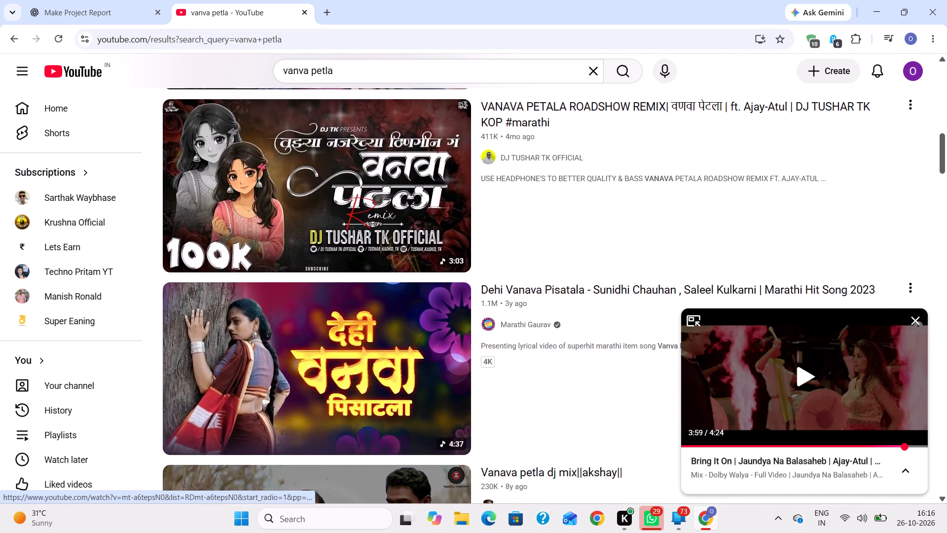
pyautogui.scroll(-4, 408, 191)
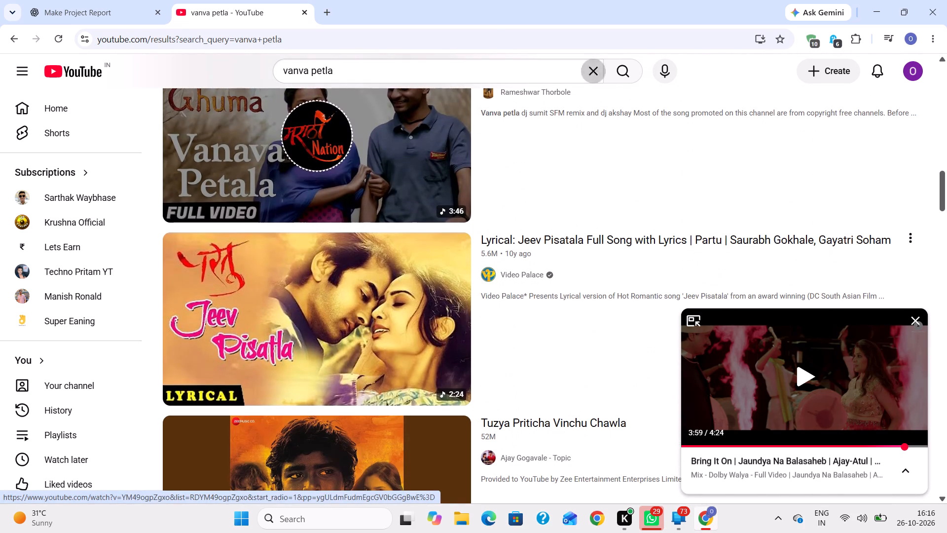
# Replace the "vanva petla" query with a YouTube search for "marathi song".
pyautogui.click(587, 75)
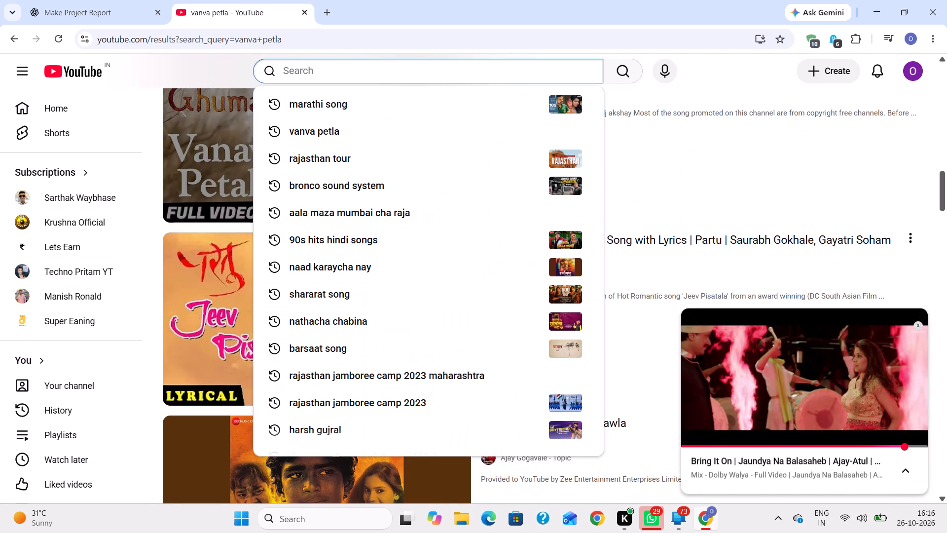
pyautogui.click(465, 97)
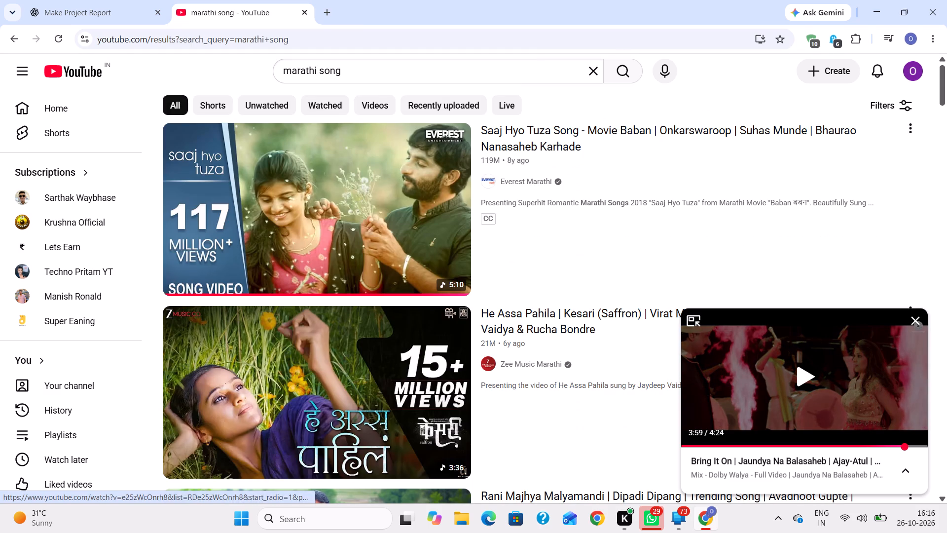
# Browse the "marathi song" results for a music video to play.
pyautogui.scroll(-6, 366, 306)
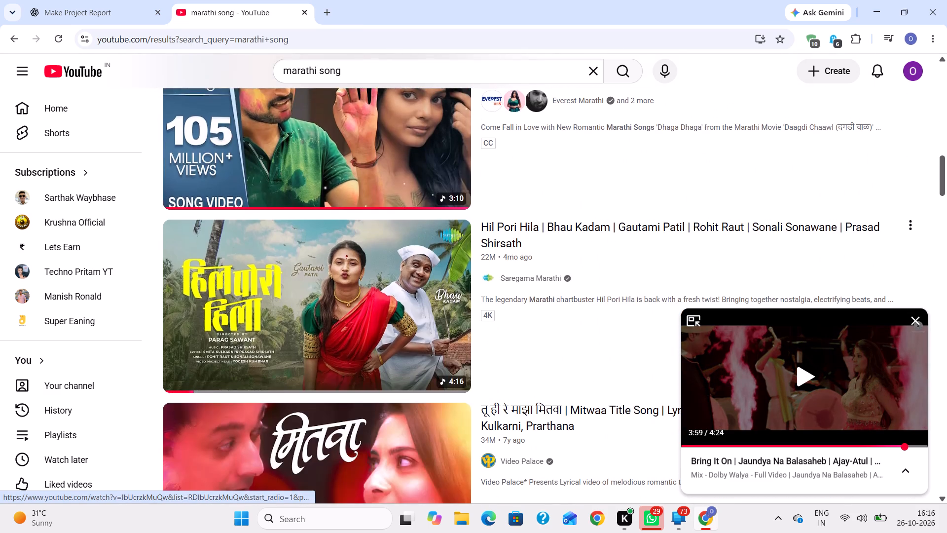
pyautogui.scroll(-2, 366, 306)
pyautogui.scroll(1, 366, 306)
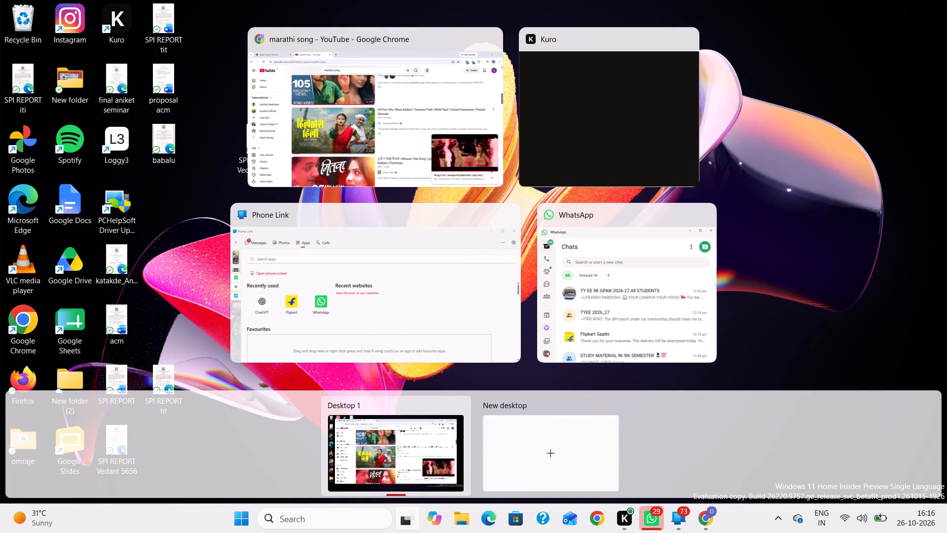
pyautogui.scroll(6, 366, 306)
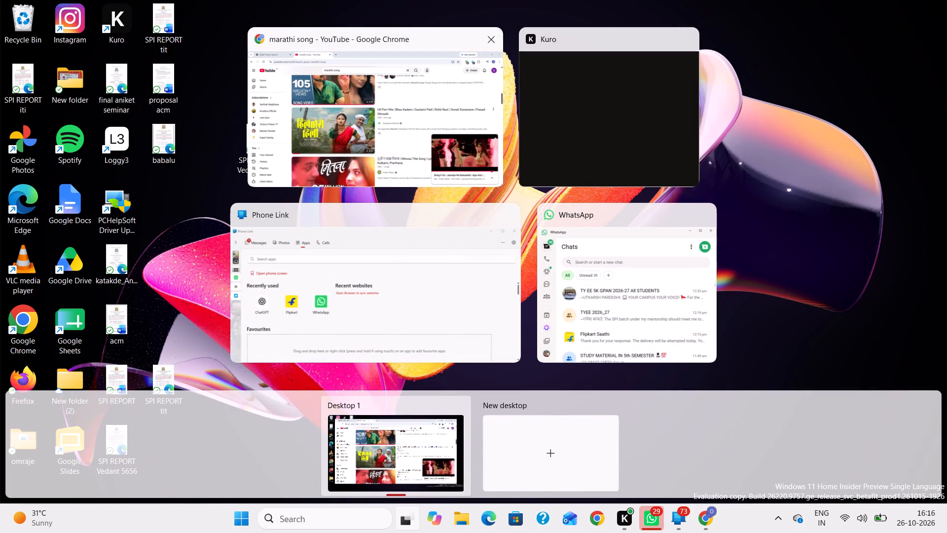
pyautogui.click(360, 150)
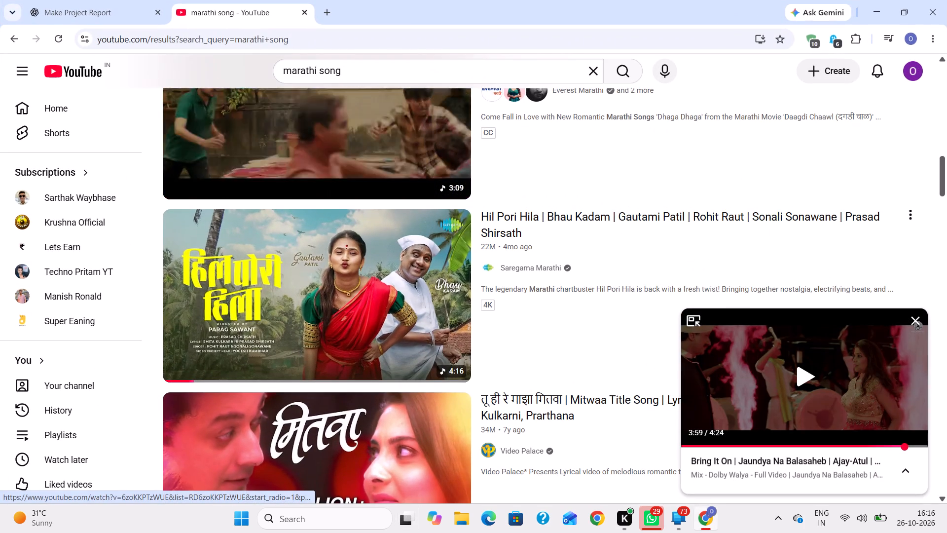
pyautogui.scroll(-1, 368, 191)
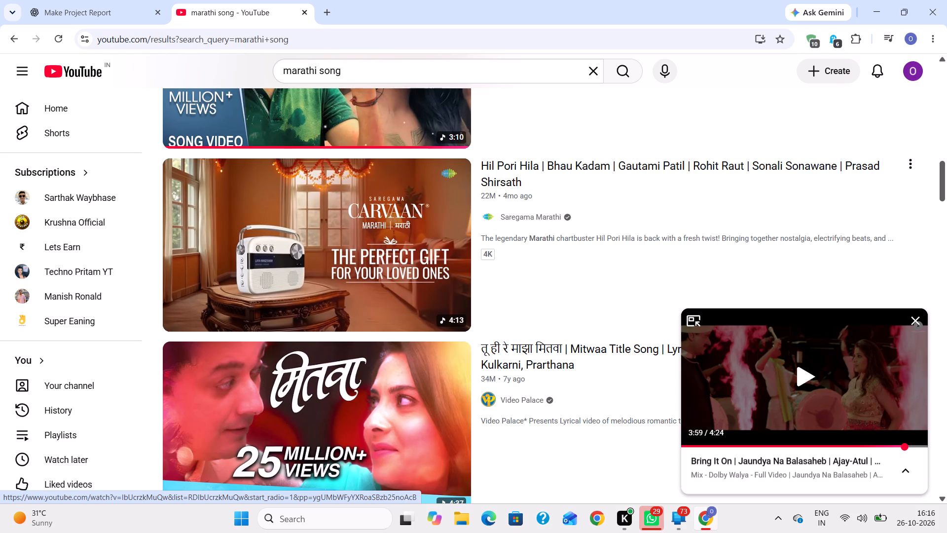
pyautogui.scroll(-3, 368, 191)
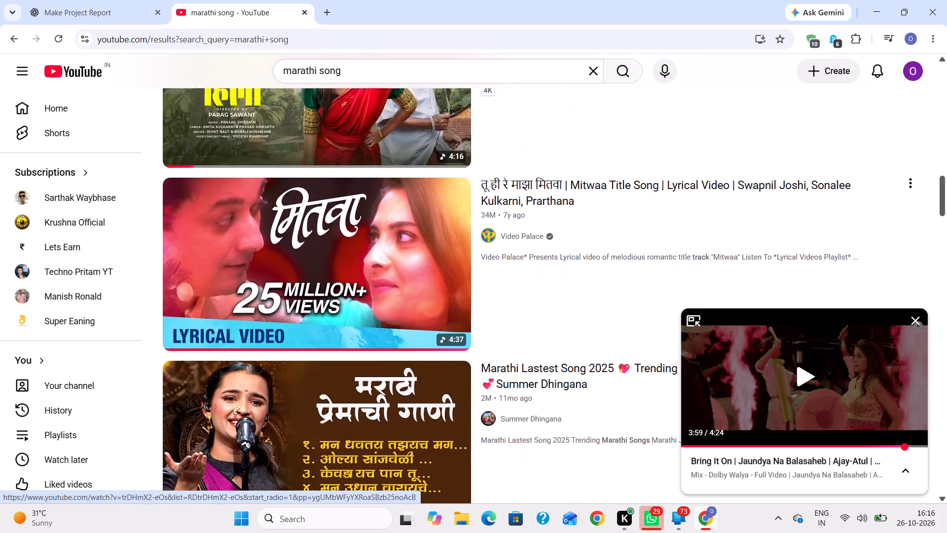
pyautogui.scroll(-3, 368, 191)
pyautogui.hscroll(2, 368, 191)
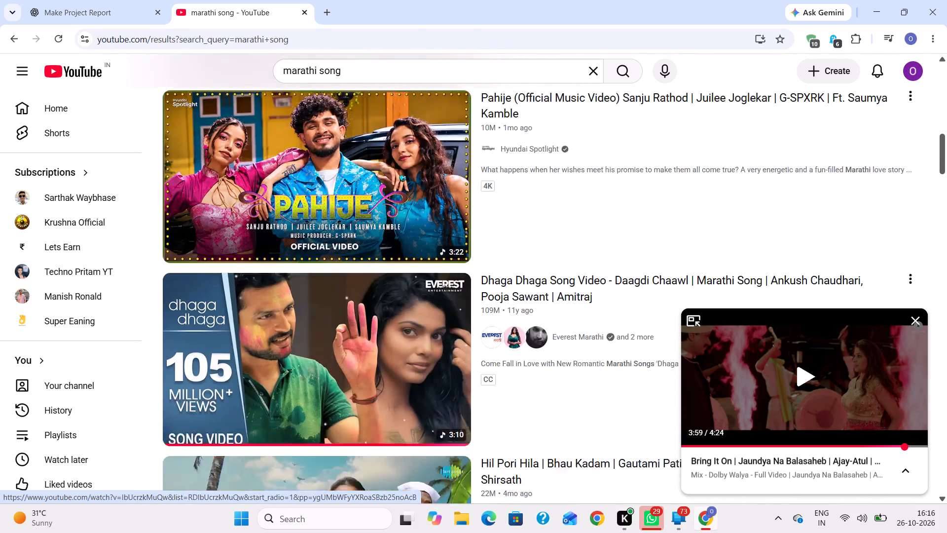
pyautogui.hscroll(1, 368, 191)
pyautogui.scroll(1, 368, 191)
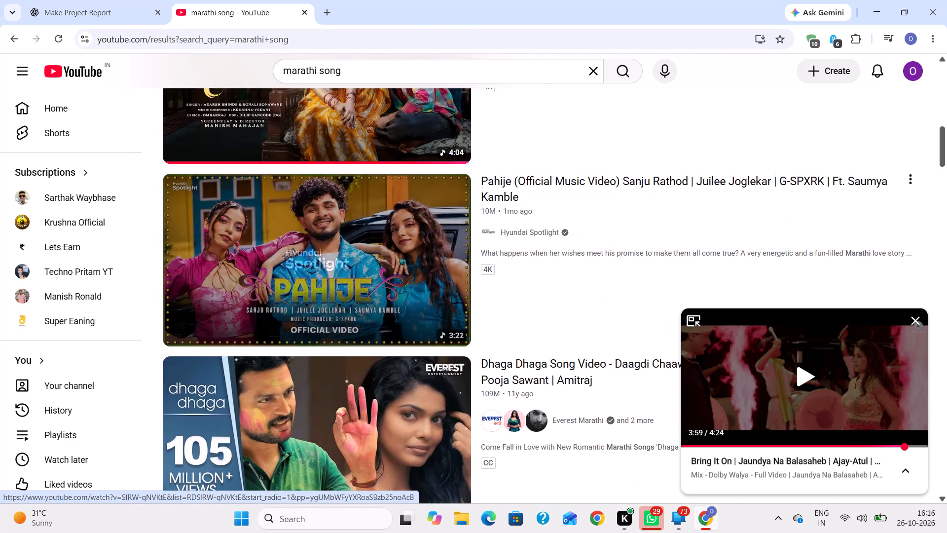
# Play the "Pahije (Official Music Video)" from Hyundai Spotlight and expand its miniplayer to the full watch page.
pyautogui.click(368, 191)
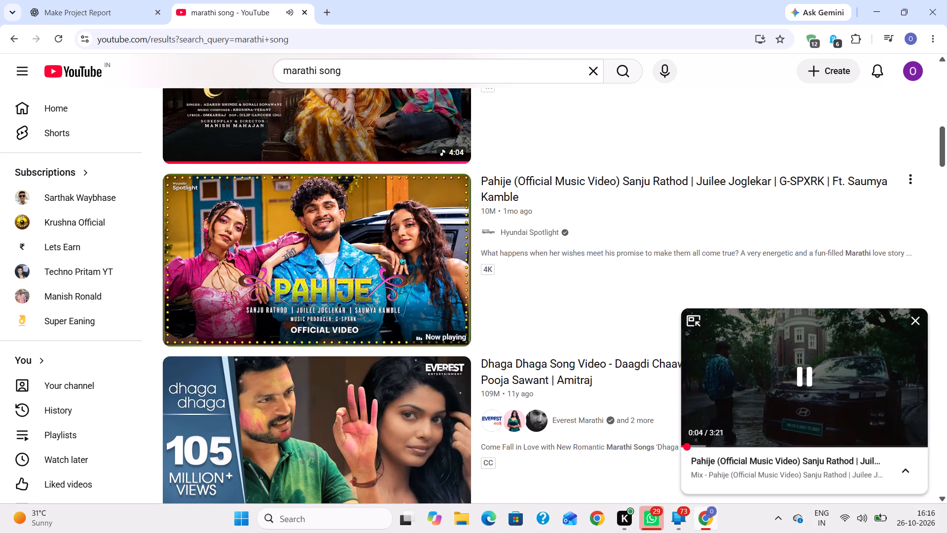
pyautogui.click(691, 315)
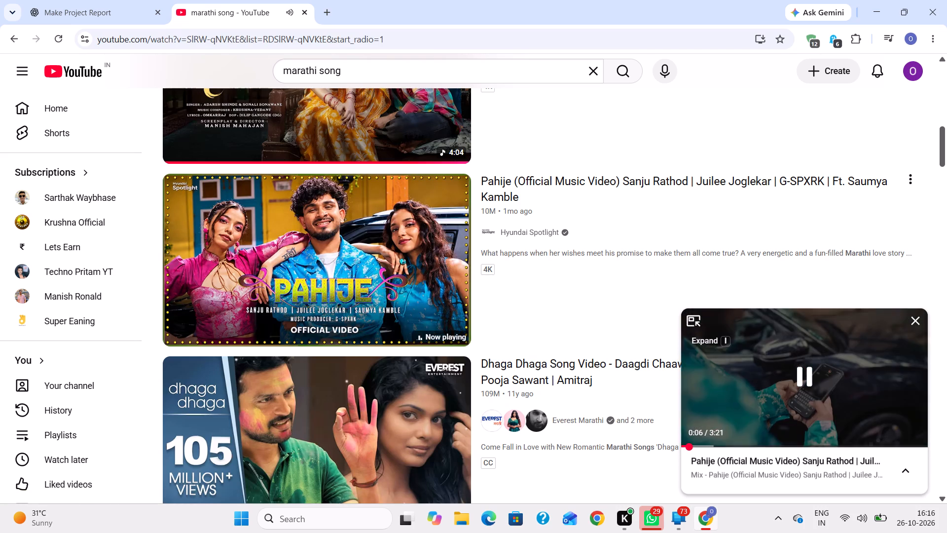
pyautogui.click(691, 315)
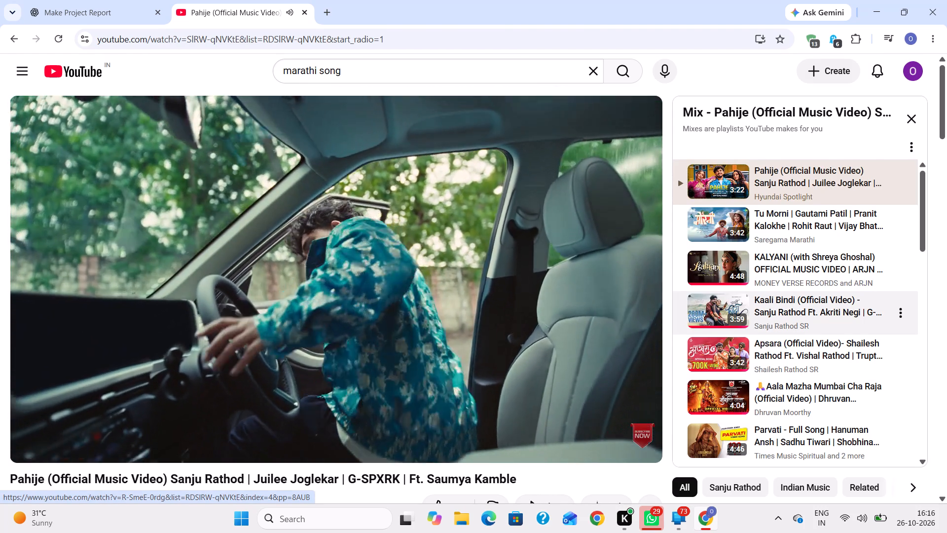
# Collapse the mix playlist beside the "Pahije (Official Music Video)" video.
pyautogui.scroll(1, 691, 315)
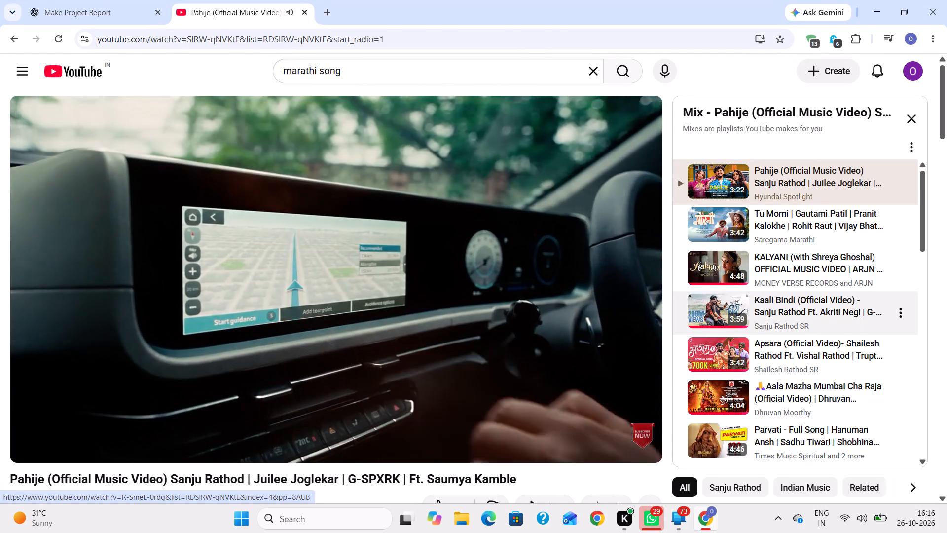
pyautogui.scroll(2, 647, 240)
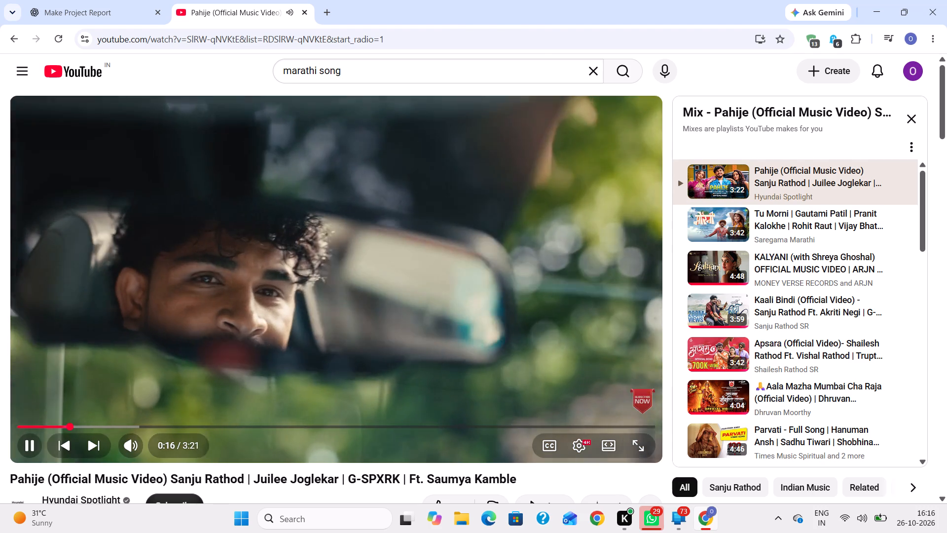
pyautogui.click(912, 115)
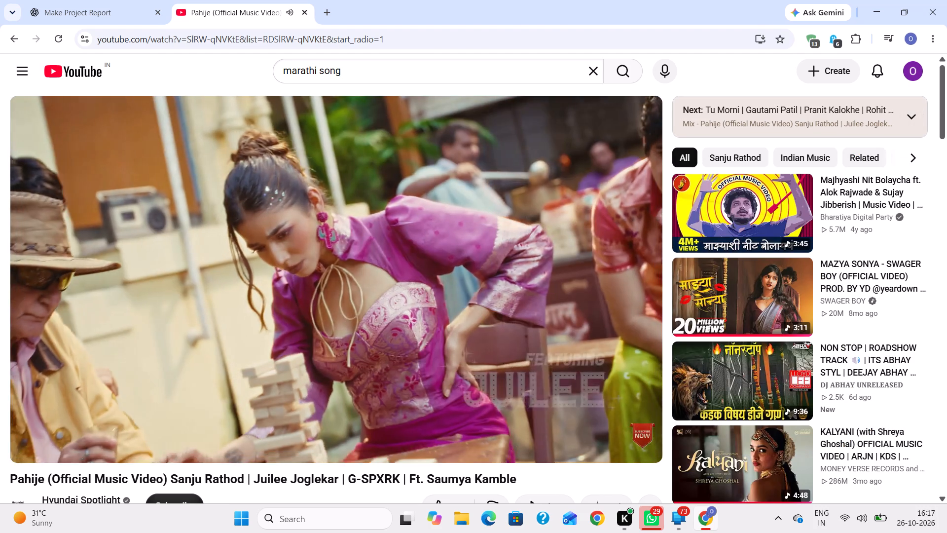
# Look through the recommended videos beside the "Pahije (Official Music Video)" video.
pyautogui.scroll(-4, 922, 166)
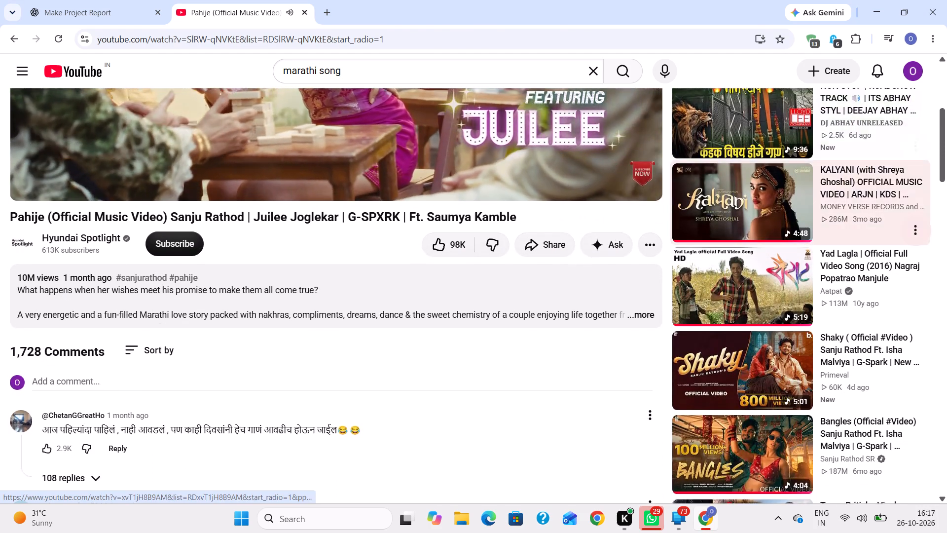
pyautogui.scroll(-3, 921, 161)
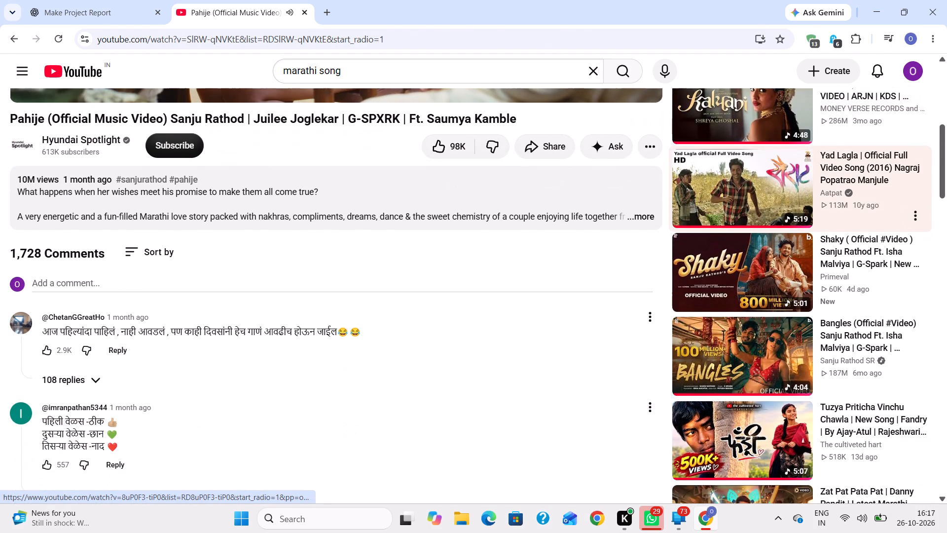
pyautogui.scroll(-2, 921, 161)
pyautogui.scroll(-3, 855, 179)
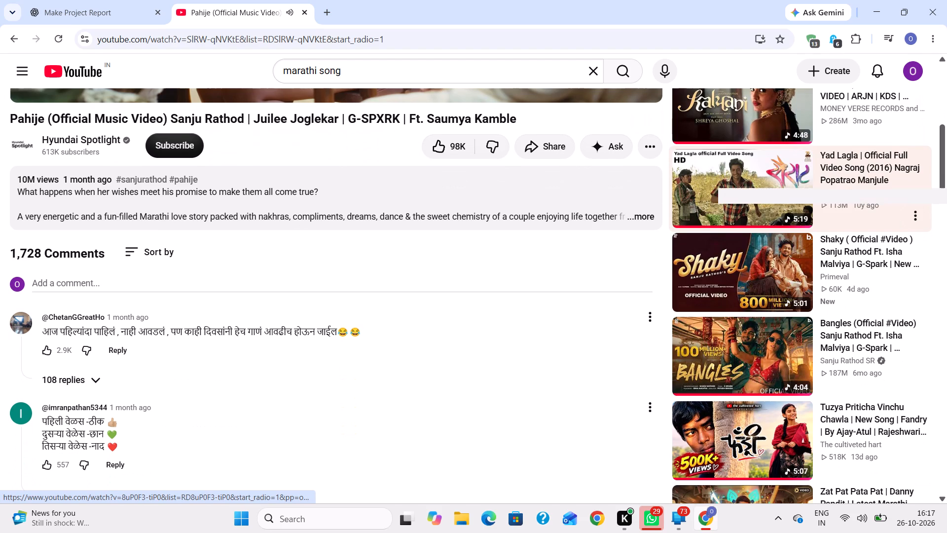
pyautogui.scroll(-3, 871, 291)
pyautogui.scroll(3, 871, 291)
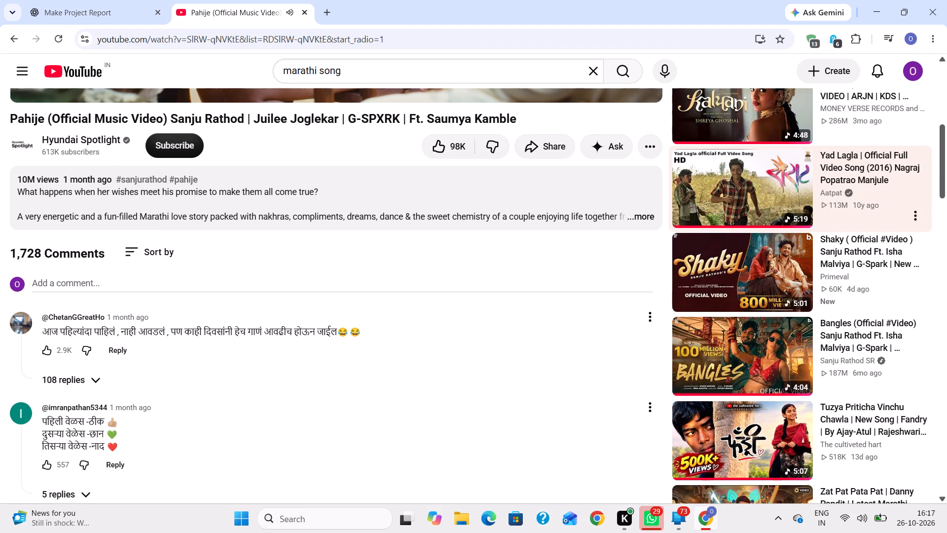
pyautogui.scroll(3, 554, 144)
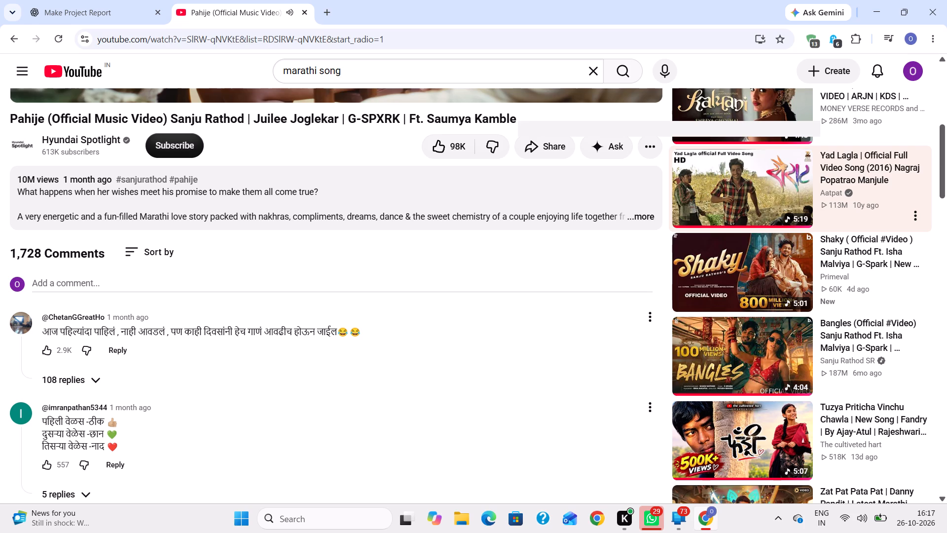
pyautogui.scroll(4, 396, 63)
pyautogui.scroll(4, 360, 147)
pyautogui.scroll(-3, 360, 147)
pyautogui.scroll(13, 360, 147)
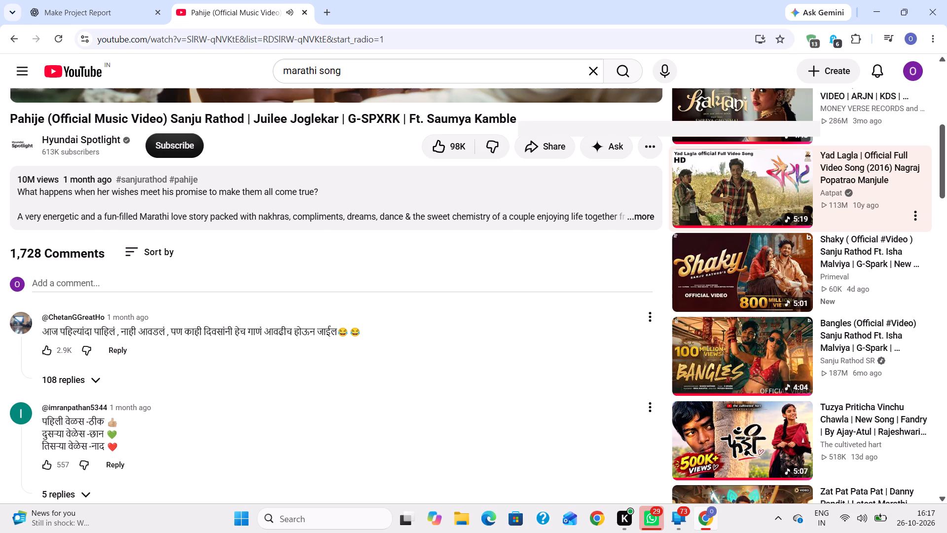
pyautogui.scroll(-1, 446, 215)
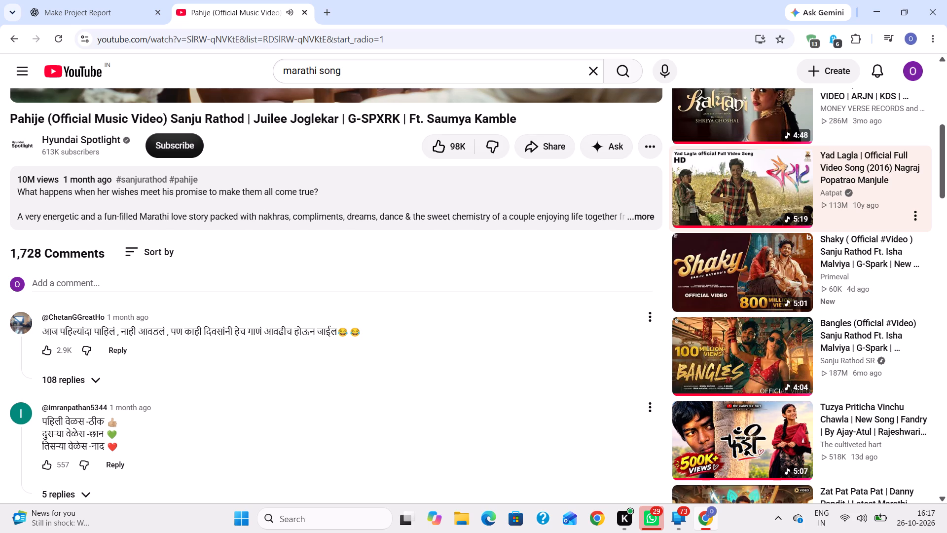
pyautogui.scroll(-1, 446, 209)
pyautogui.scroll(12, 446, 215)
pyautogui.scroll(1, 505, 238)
# Close the browser window.
pyautogui.rightClick(807, 2)
pyautogui.click(931, 10)
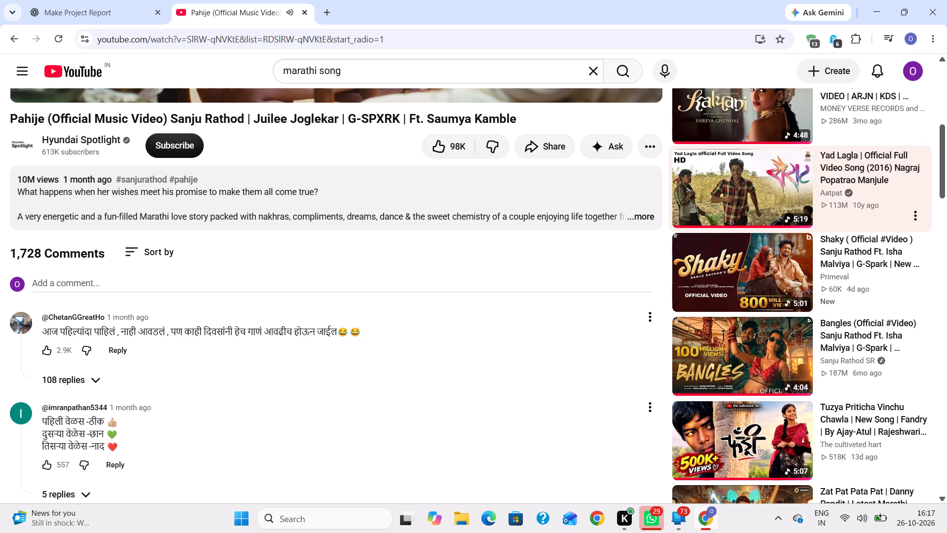
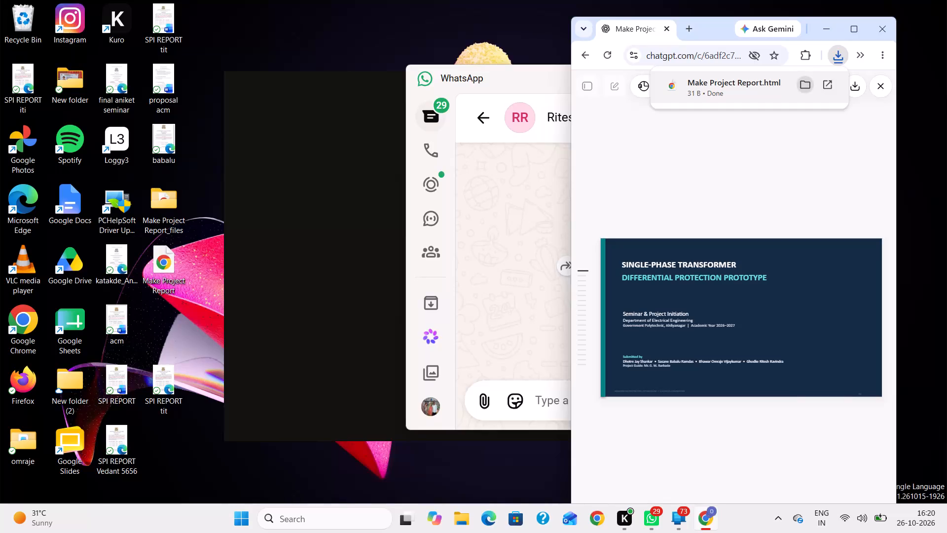
# Show the downloaded Make Project Report file in its Desktop folder, maximize the folder window, and open the file.
pyautogui.click(808, 86)
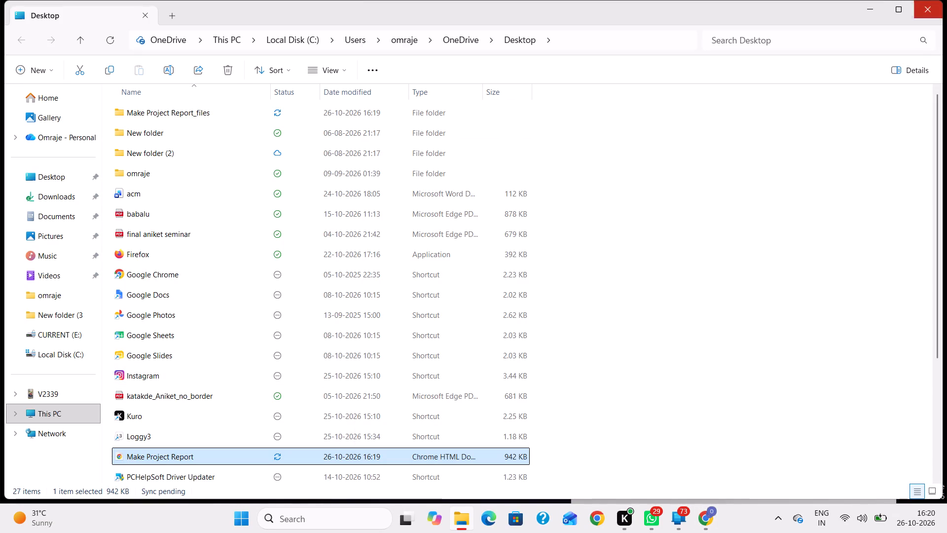
pyautogui.click(904, 12)
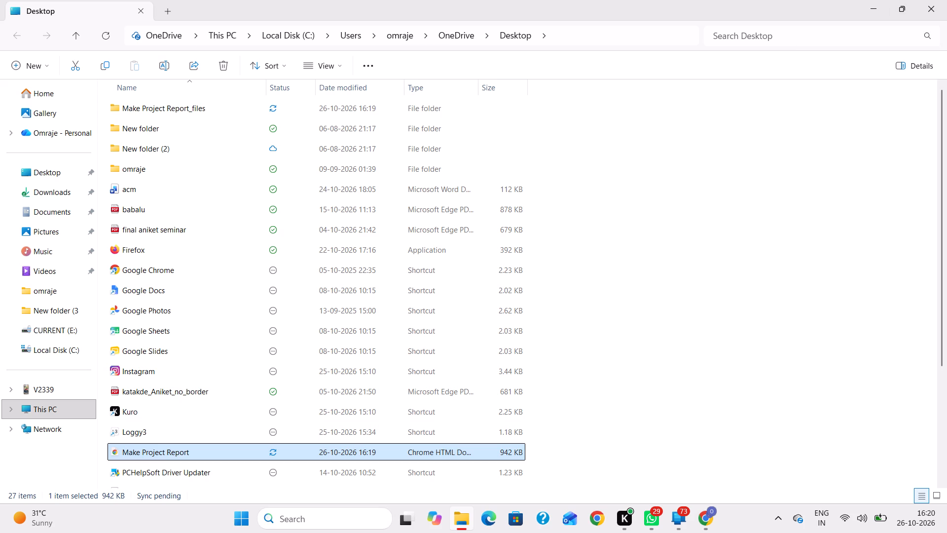
pyautogui.tripleClick(429, 453)
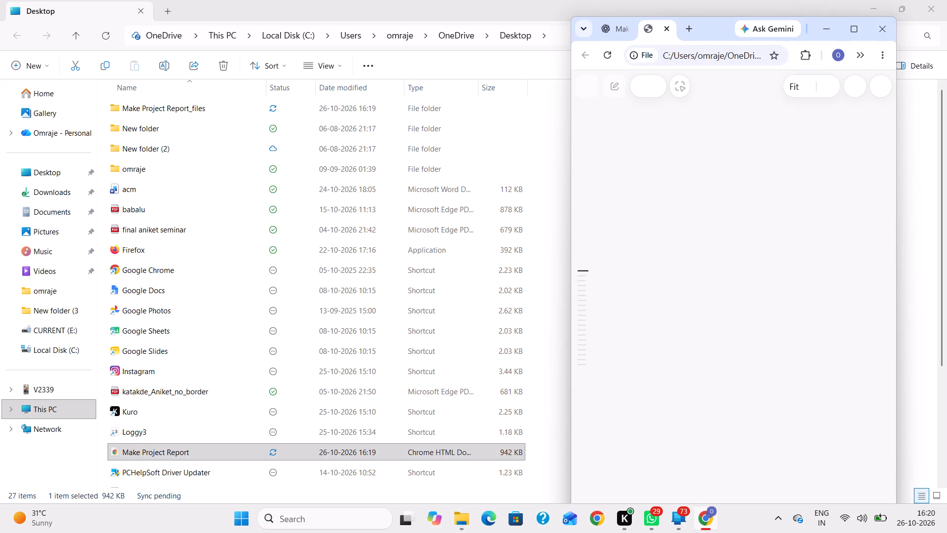
# Minimize the report's browser window and arrange the Desktop folder beside the browser and WhatsApp in a three-window snap layout.
pyautogui.click(826, 33)
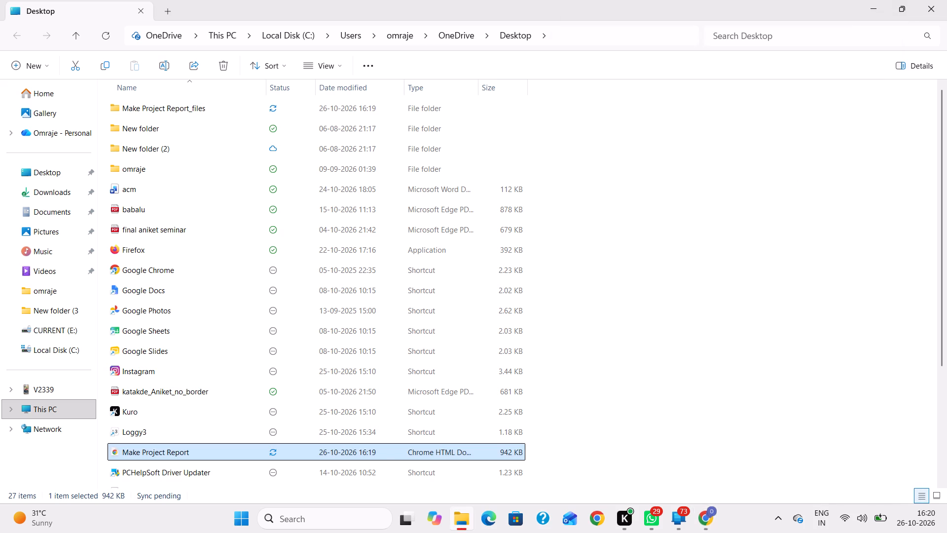
pyautogui.click(903, 9)
pyautogui.click(903, 9)
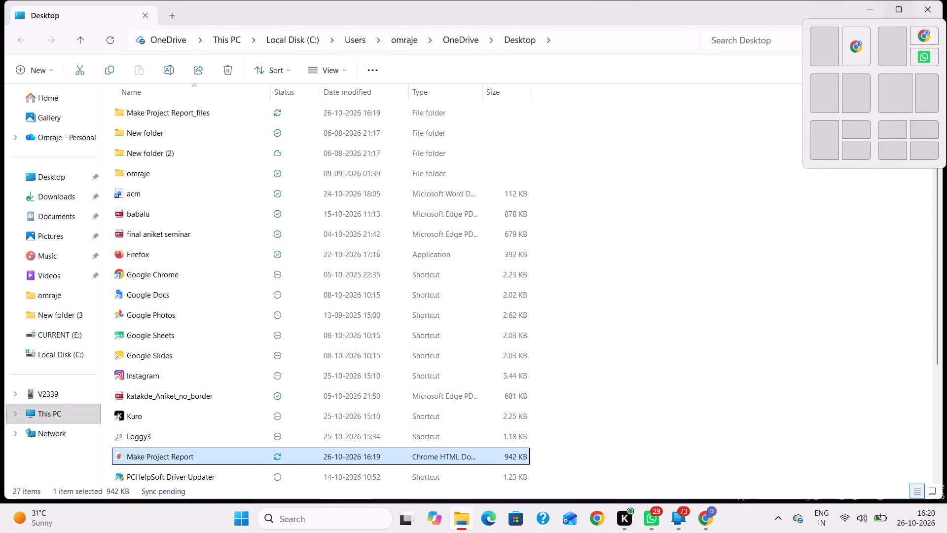
pyautogui.click(903, 9)
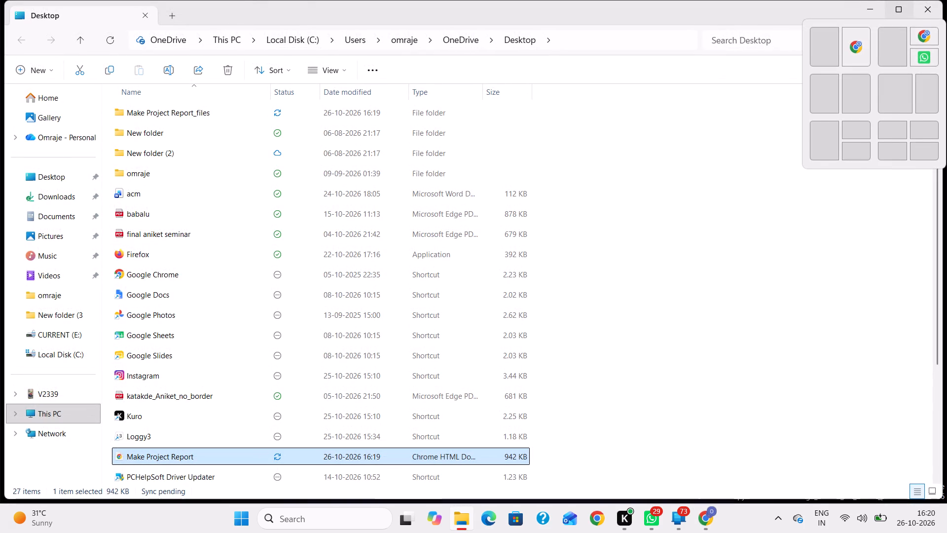
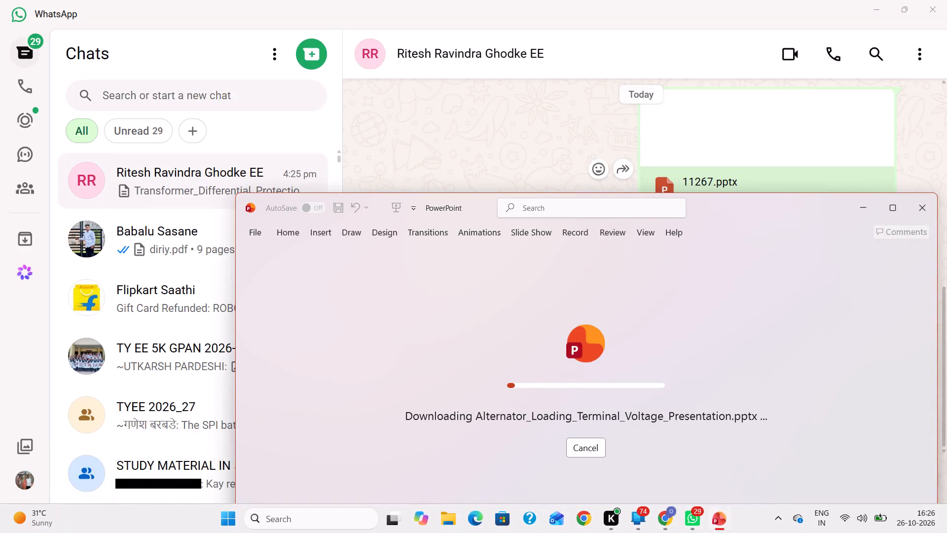
# Maximize the window of the presentation that is being opened.
pyautogui.click(891, 212)
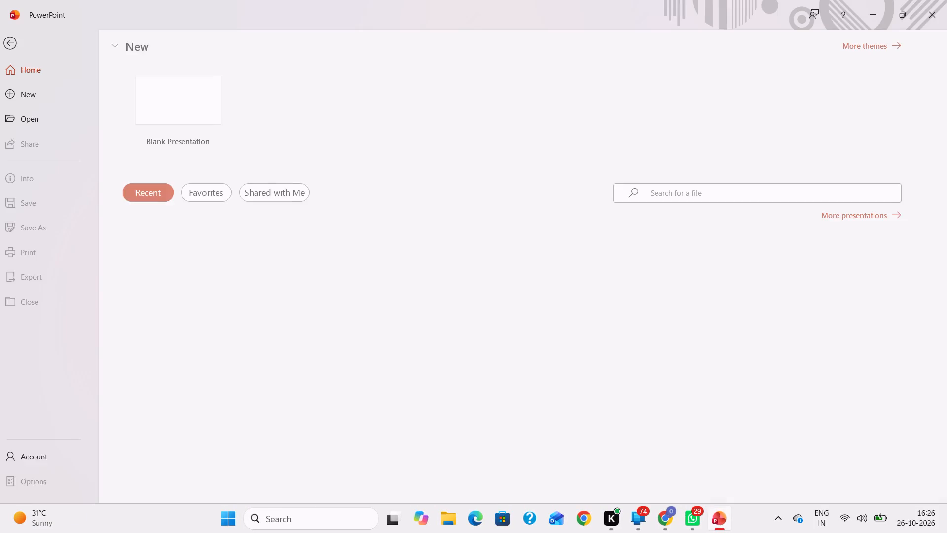
# Raise the laptop's screen brightness to its maximum level and return to the presentation.
pyautogui.click(859, 523)
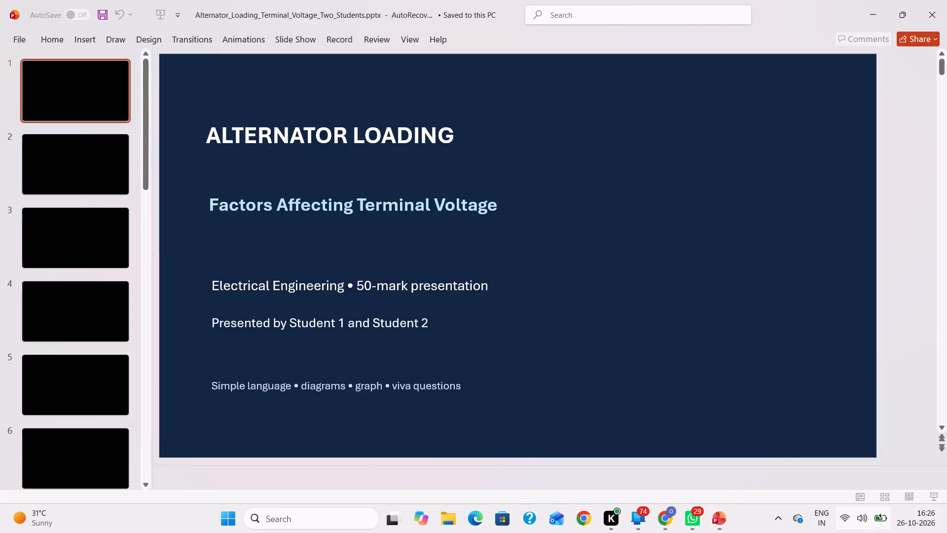
pyautogui.click(873, 532)
pyautogui.click(867, 527)
pyautogui.moveTo(836, 409); pyautogui.dragTo(946, 409)
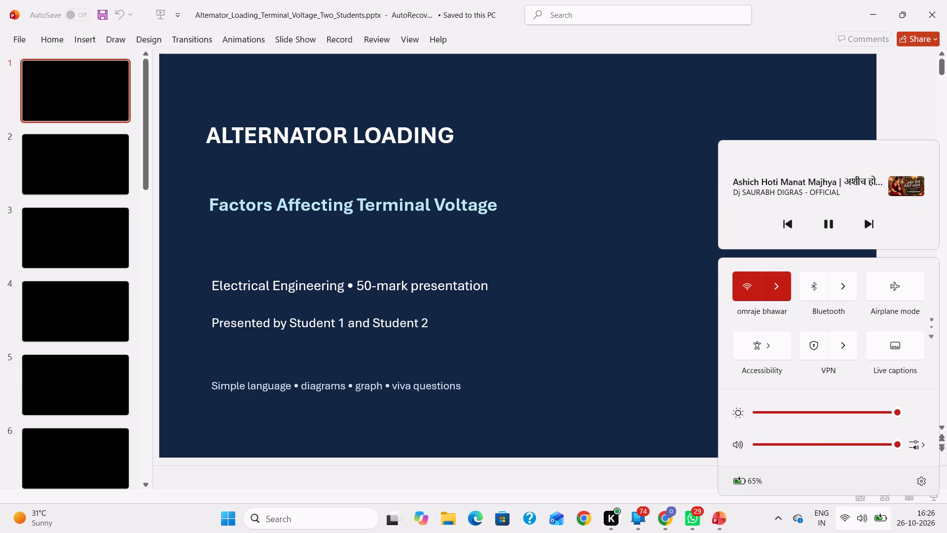
pyautogui.click(871, 527)
pyautogui.click(627, 442)
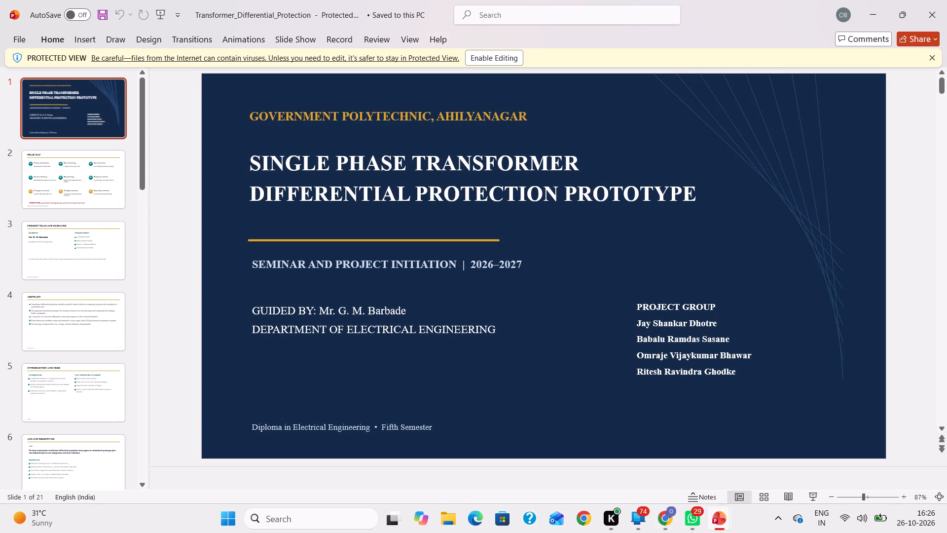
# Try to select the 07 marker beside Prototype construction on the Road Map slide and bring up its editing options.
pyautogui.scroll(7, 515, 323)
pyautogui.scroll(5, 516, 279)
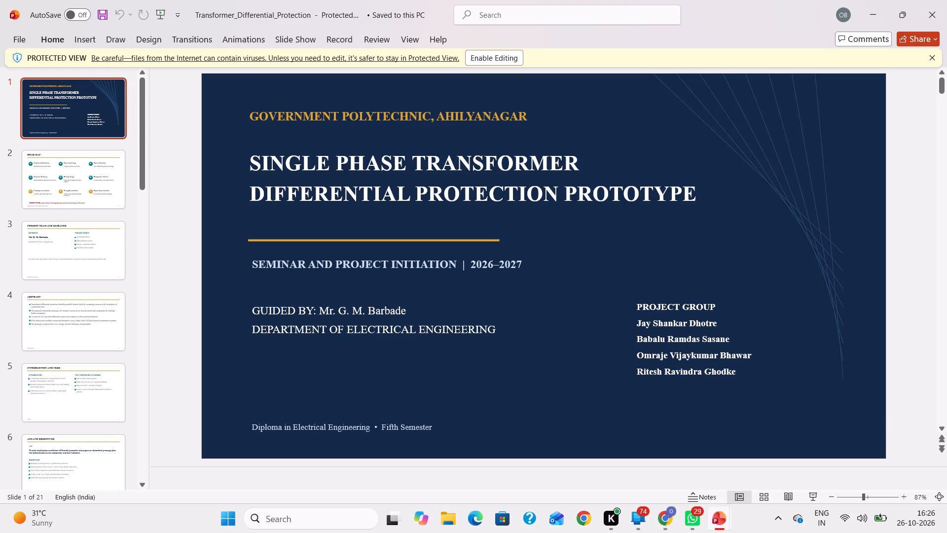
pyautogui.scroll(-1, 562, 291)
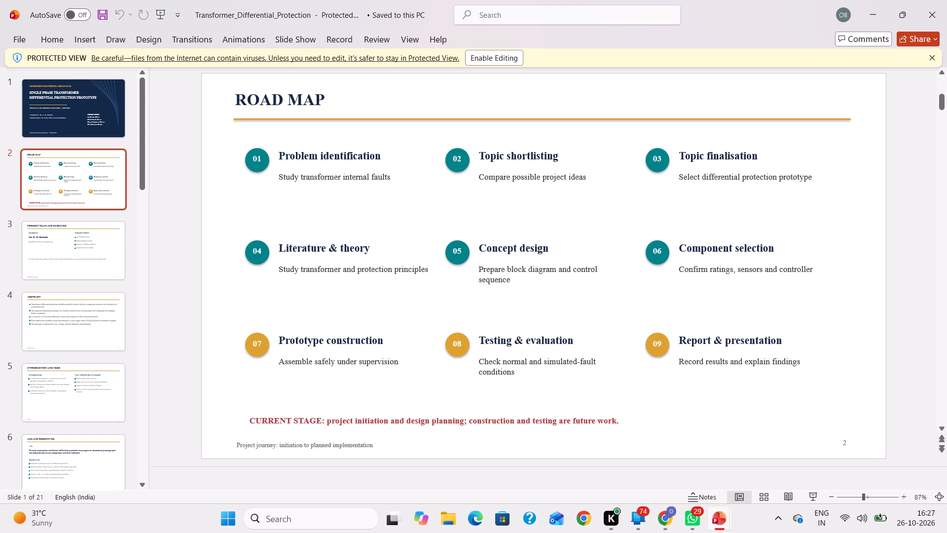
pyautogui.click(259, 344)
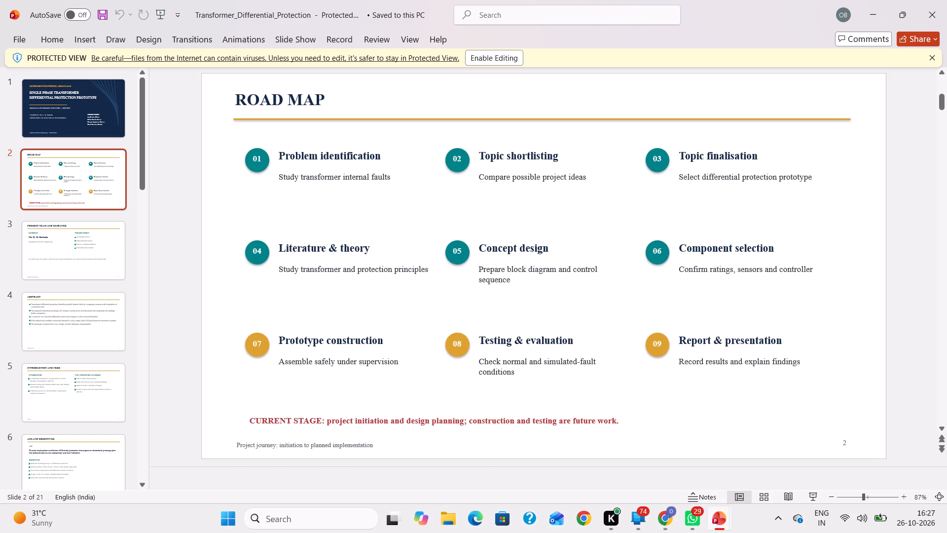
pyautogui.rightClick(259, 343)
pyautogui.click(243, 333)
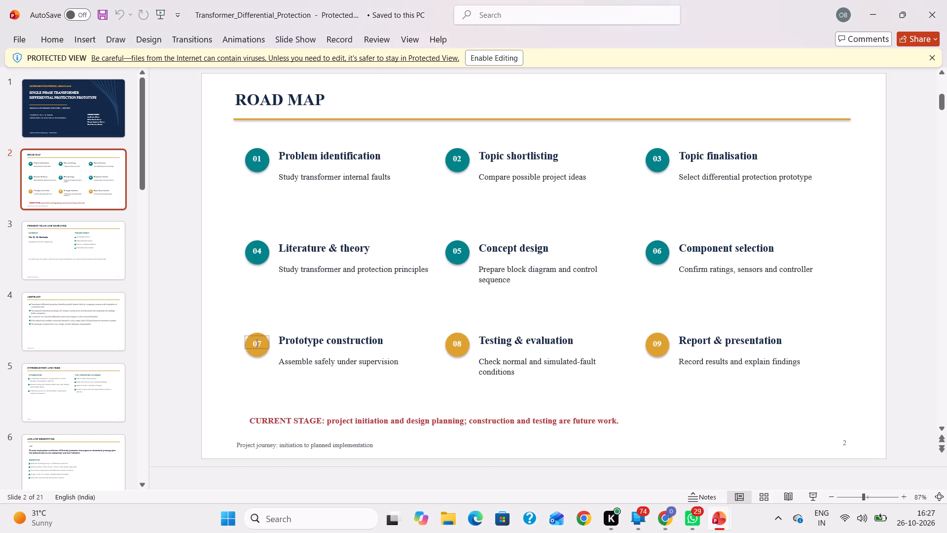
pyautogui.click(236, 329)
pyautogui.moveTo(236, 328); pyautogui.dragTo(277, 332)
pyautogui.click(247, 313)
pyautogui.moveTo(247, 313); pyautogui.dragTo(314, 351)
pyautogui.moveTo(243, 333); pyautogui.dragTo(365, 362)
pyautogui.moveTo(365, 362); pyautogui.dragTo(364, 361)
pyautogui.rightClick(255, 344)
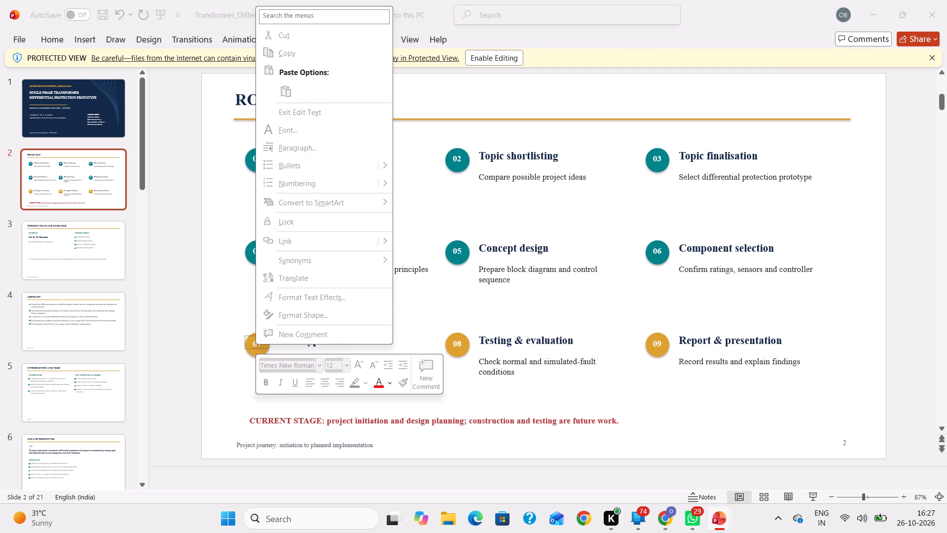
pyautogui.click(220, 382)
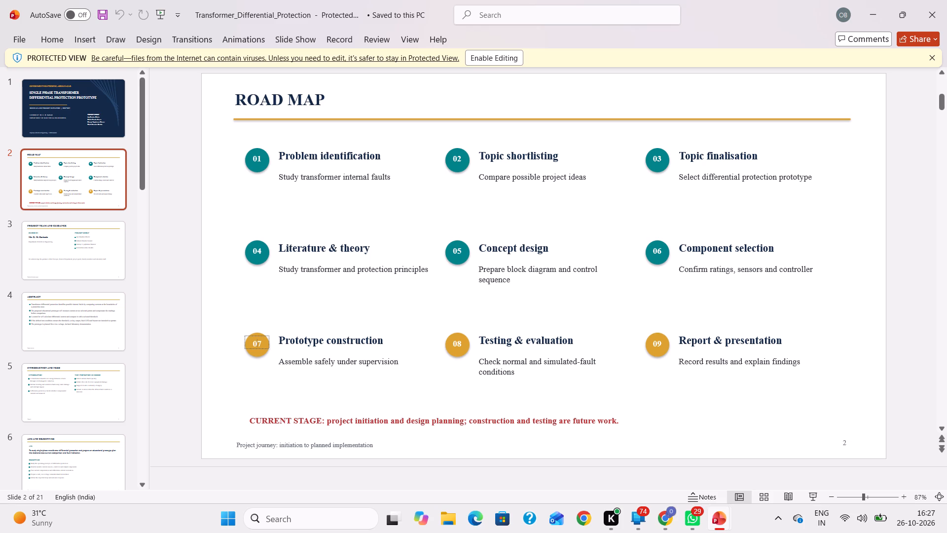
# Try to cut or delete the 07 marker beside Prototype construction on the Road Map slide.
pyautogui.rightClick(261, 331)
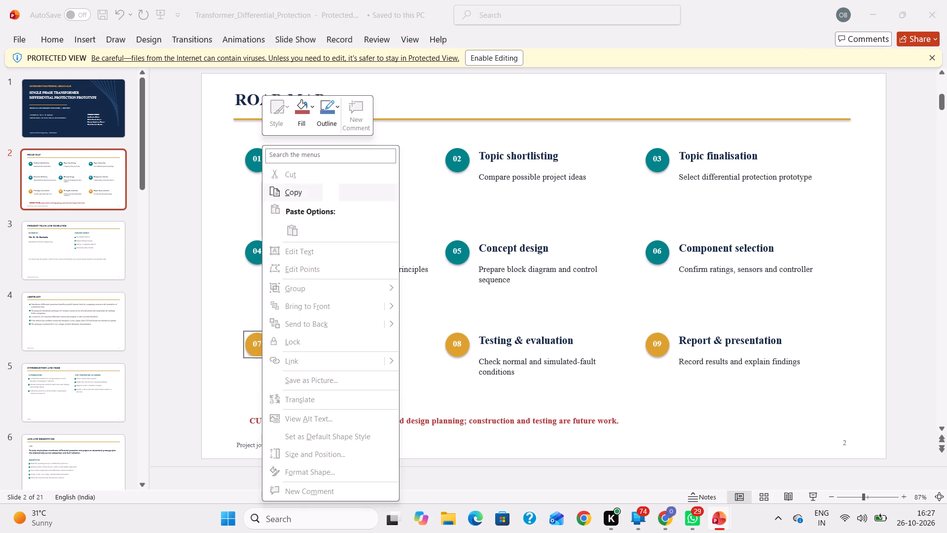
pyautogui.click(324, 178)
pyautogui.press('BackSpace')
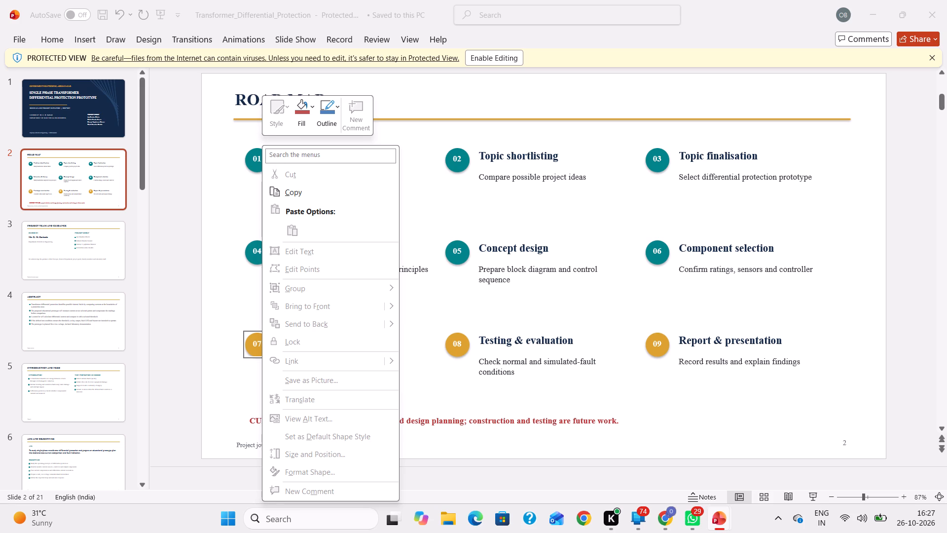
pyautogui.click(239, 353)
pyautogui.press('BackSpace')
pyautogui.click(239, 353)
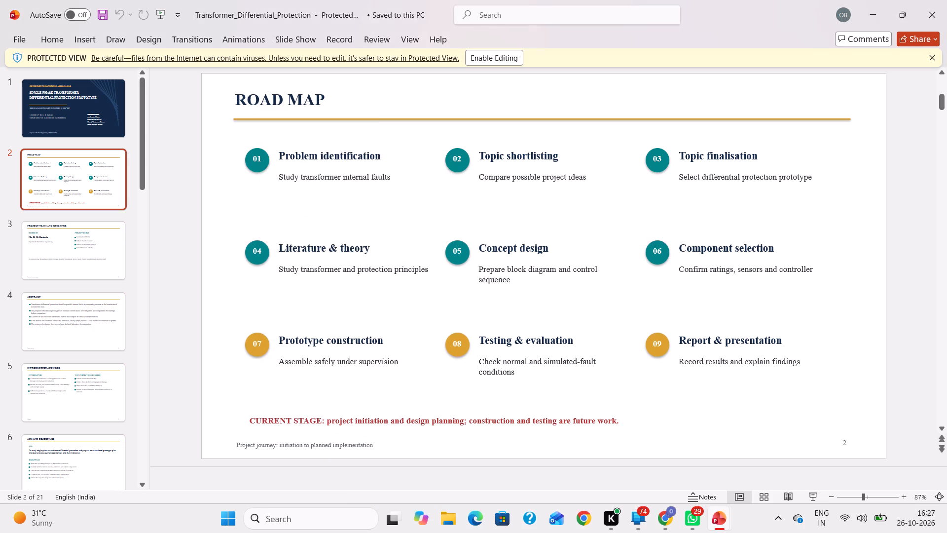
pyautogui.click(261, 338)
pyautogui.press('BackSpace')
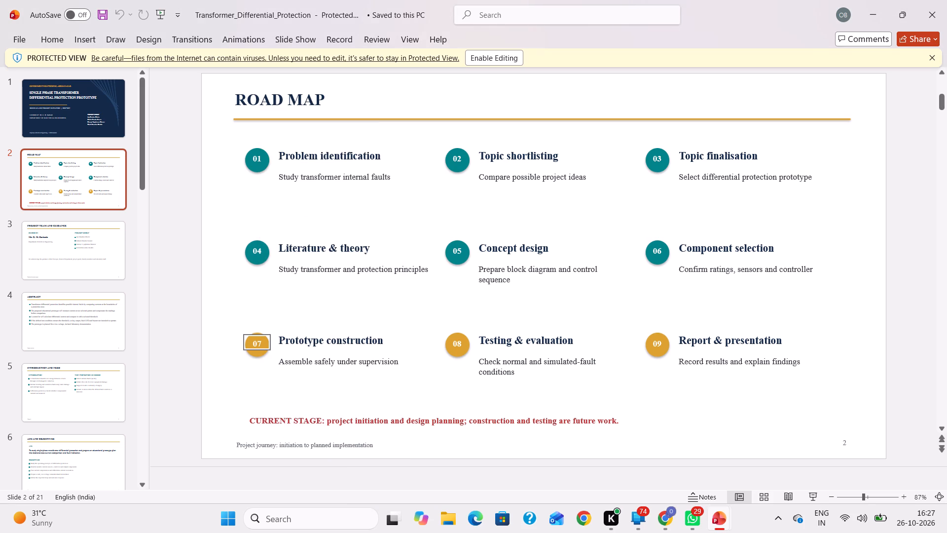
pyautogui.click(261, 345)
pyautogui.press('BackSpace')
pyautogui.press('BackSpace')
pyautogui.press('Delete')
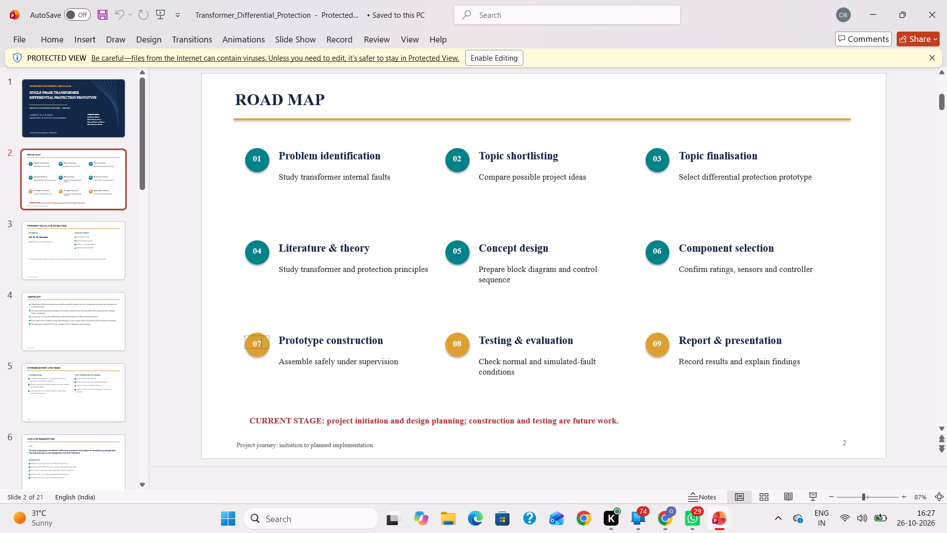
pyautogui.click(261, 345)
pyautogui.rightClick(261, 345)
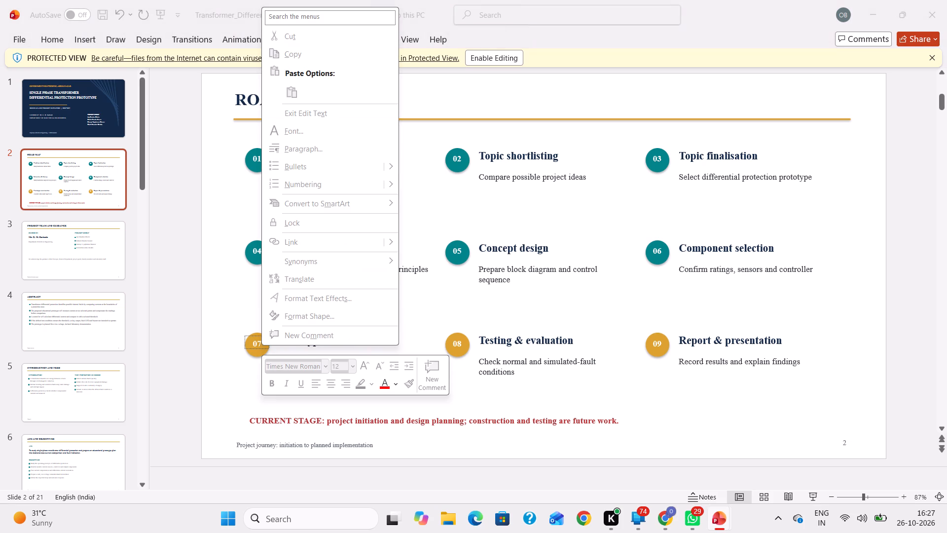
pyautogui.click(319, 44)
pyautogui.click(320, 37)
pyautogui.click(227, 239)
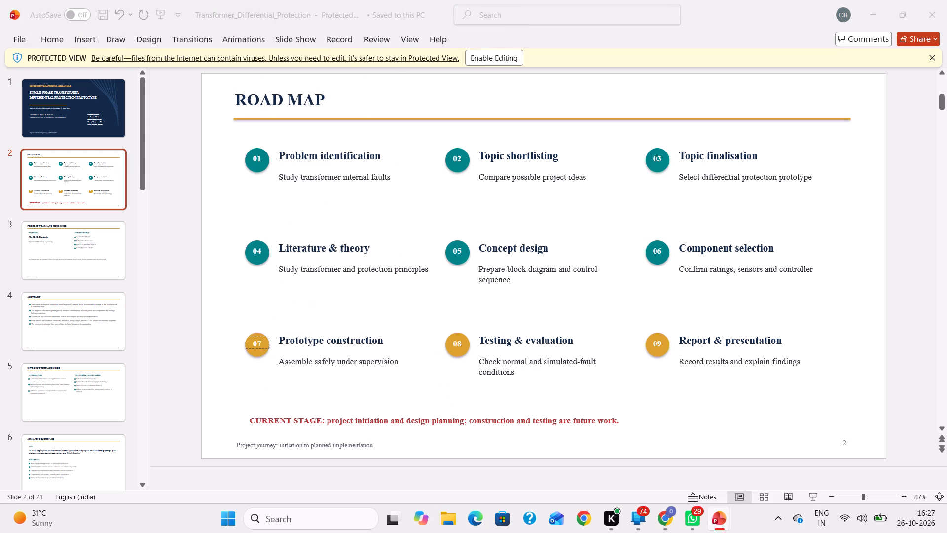
# Enable editing of the downloaded presentation.
pyautogui.click(495, 59)
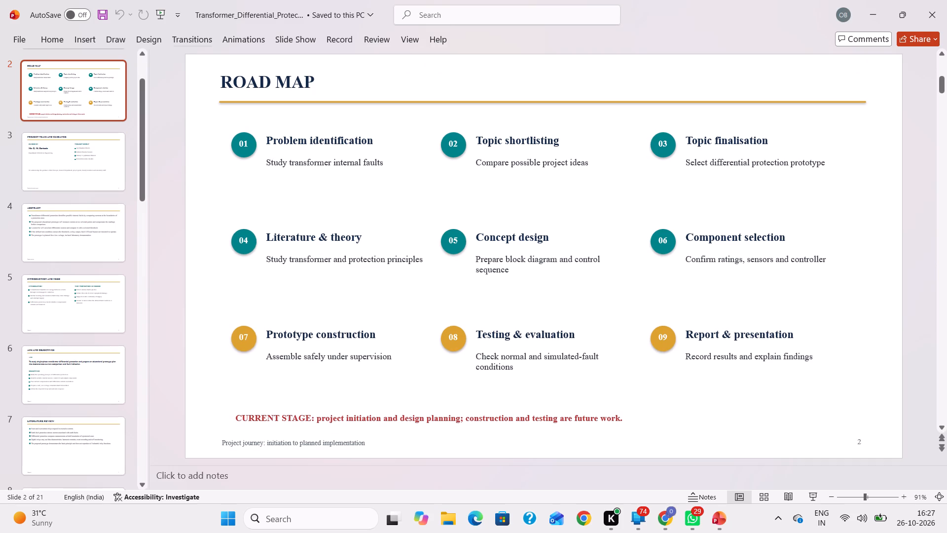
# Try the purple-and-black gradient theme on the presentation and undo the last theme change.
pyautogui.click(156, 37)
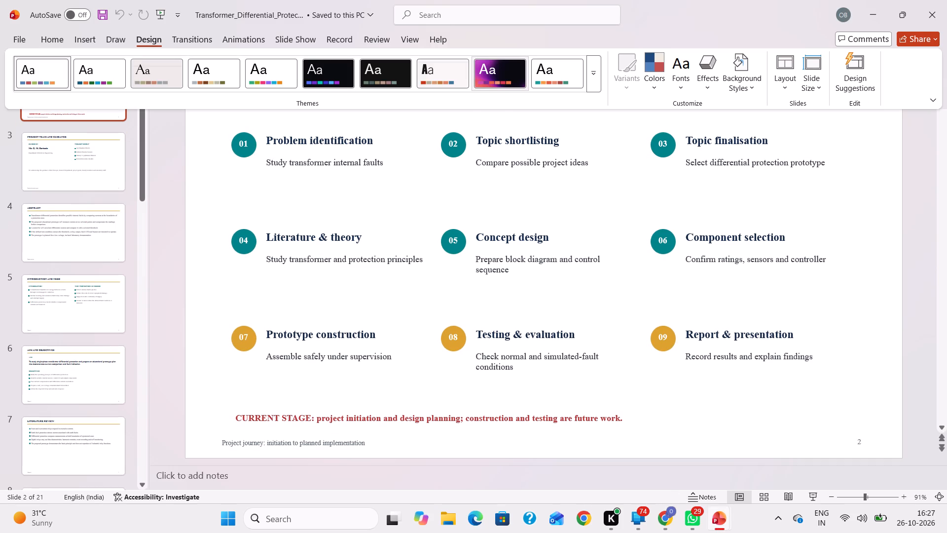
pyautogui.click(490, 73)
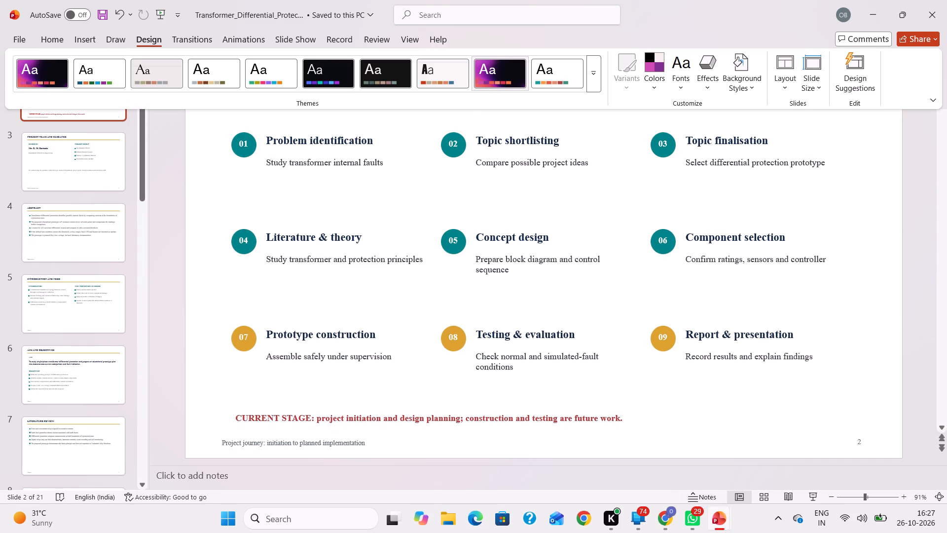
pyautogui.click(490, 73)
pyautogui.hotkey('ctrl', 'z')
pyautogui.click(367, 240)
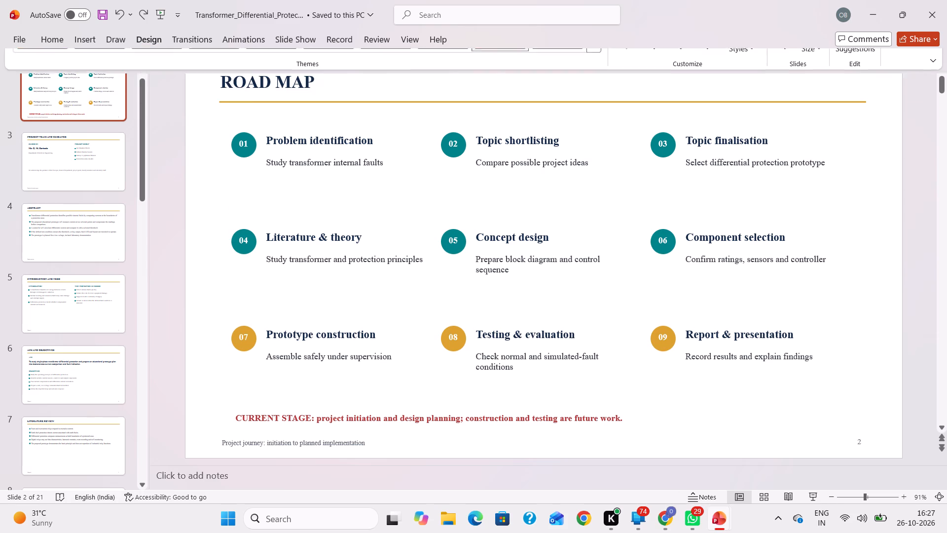
# Delete the whole Prototype construction item from the Road Map slide: its 07 marker, heading and description.
pyautogui.click(243, 343)
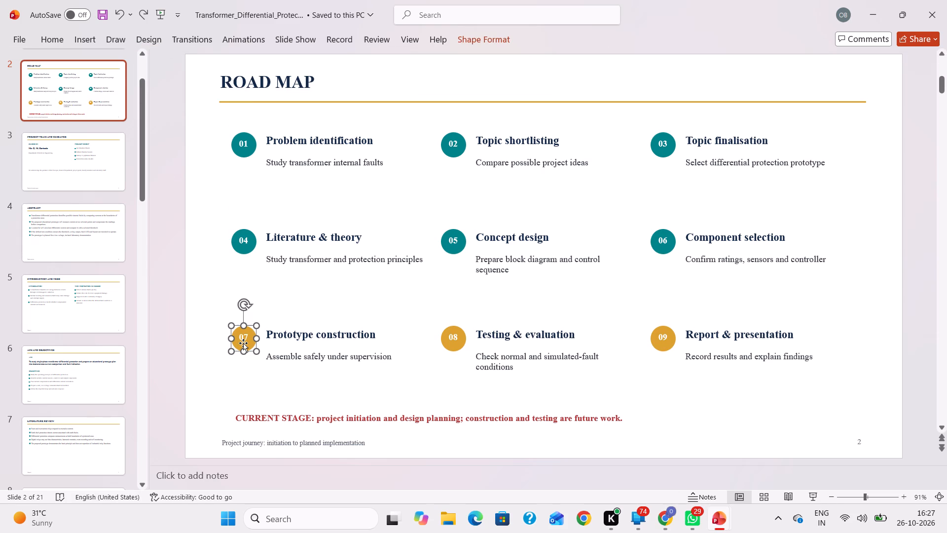
pyautogui.press('BackSpace')
pyautogui.click(291, 335)
pyautogui.press('BackSpace')
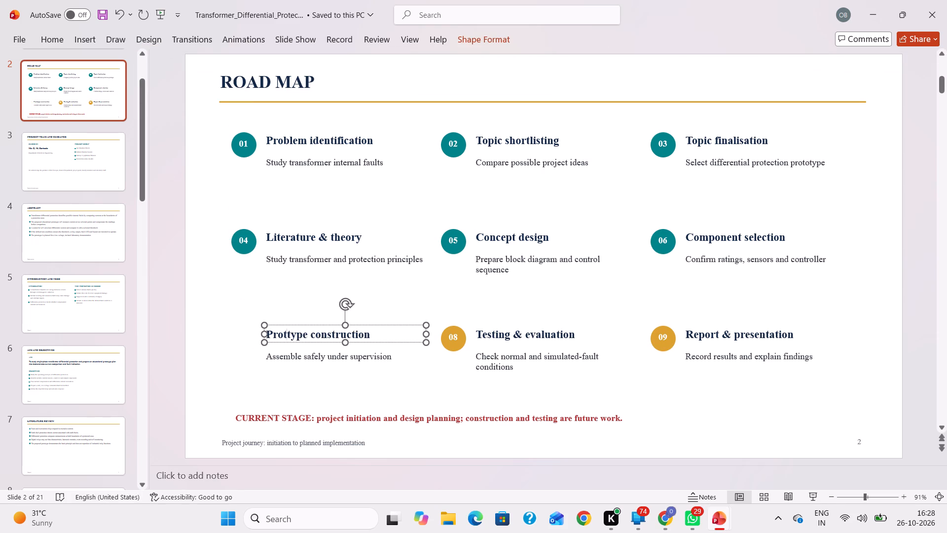
pyautogui.press('BackSpace')
pyautogui.moveTo(373, 332); pyautogui.dragTo(346, 330)
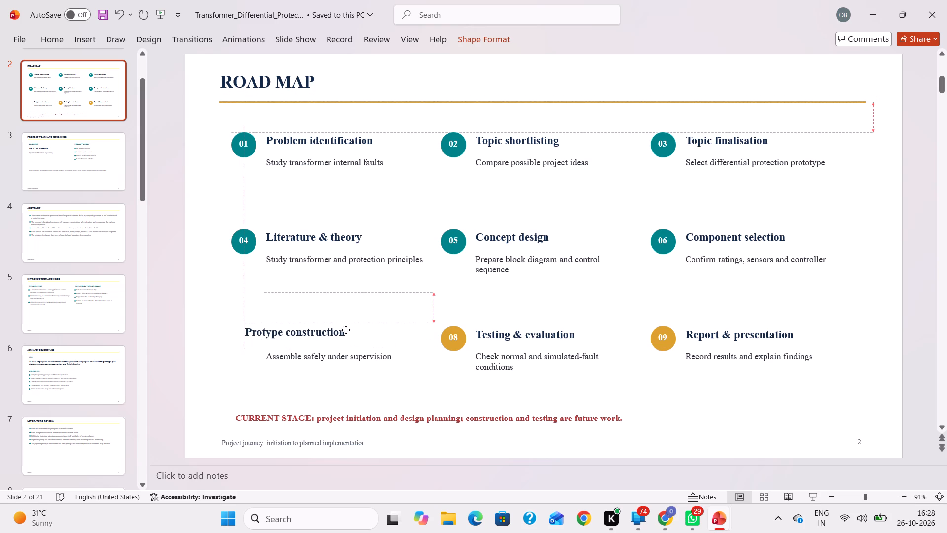
pyautogui.moveTo(346, 330); pyautogui.dragTo(342, 329)
pyautogui.click(260, 340)
pyautogui.press('BackSpace')
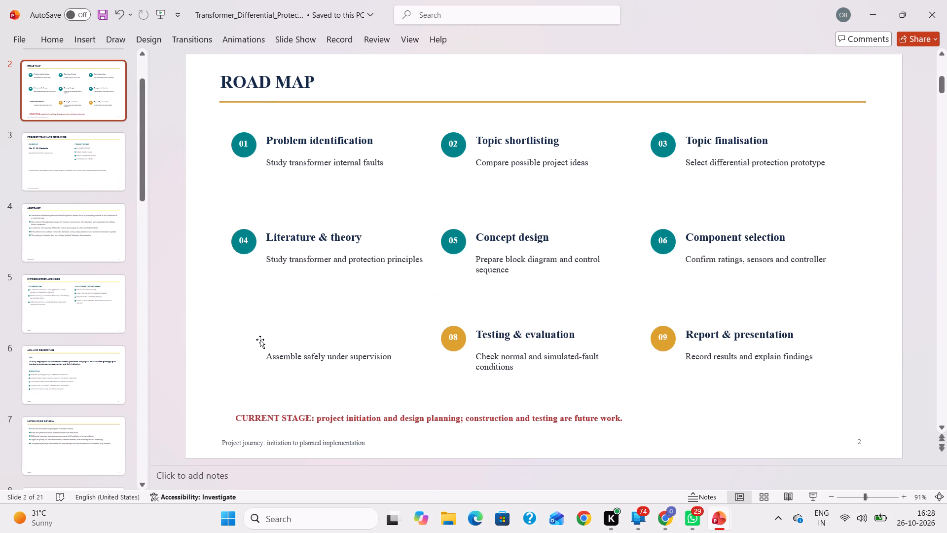
pyautogui.click(295, 356)
pyautogui.press('BackSpace')
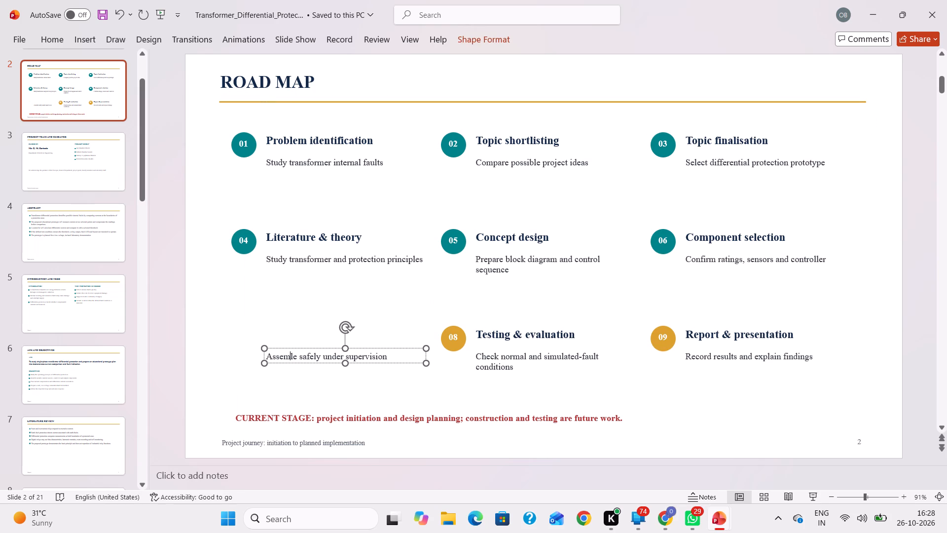
pyautogui.click(306, 362)
pyautogui.press('BackSpace')
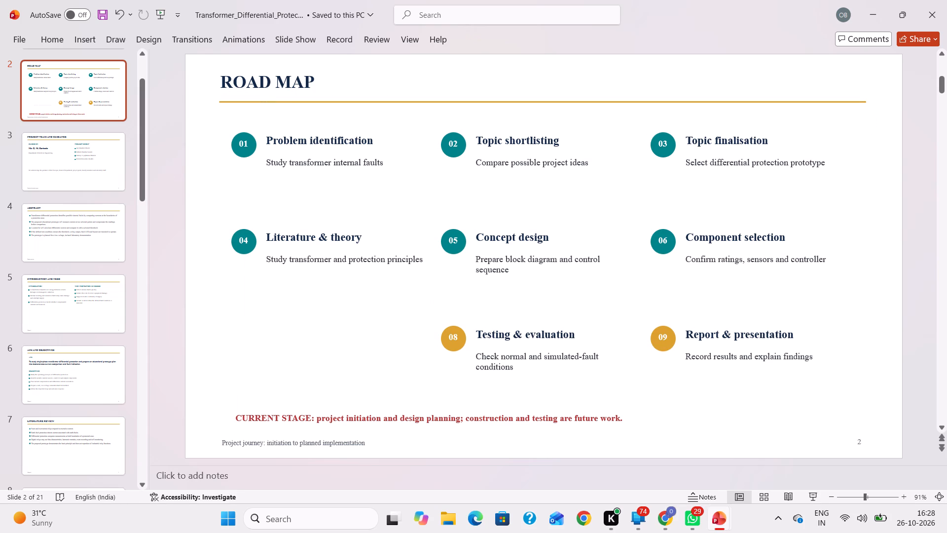
# Delete the 08 number and its yellow circle beside Testing & evaluation on the Road Map slide.
pyautogui.click(456, 333)
pyautogui.press('BackSpace')
pyautogui.press('BackSpace')
pyautogui.press('BackSpace')
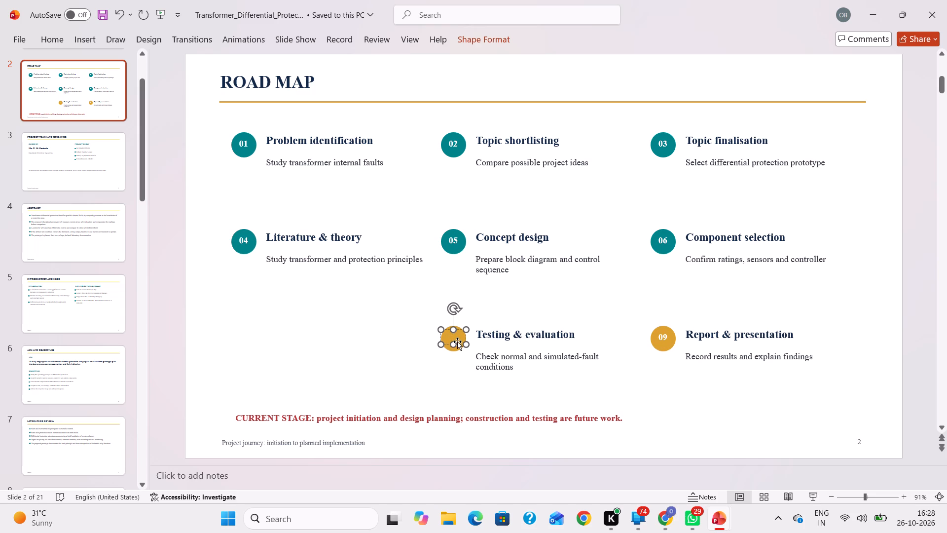
pyautogui.click(457, 343)
pyautogui.click(458, 344)
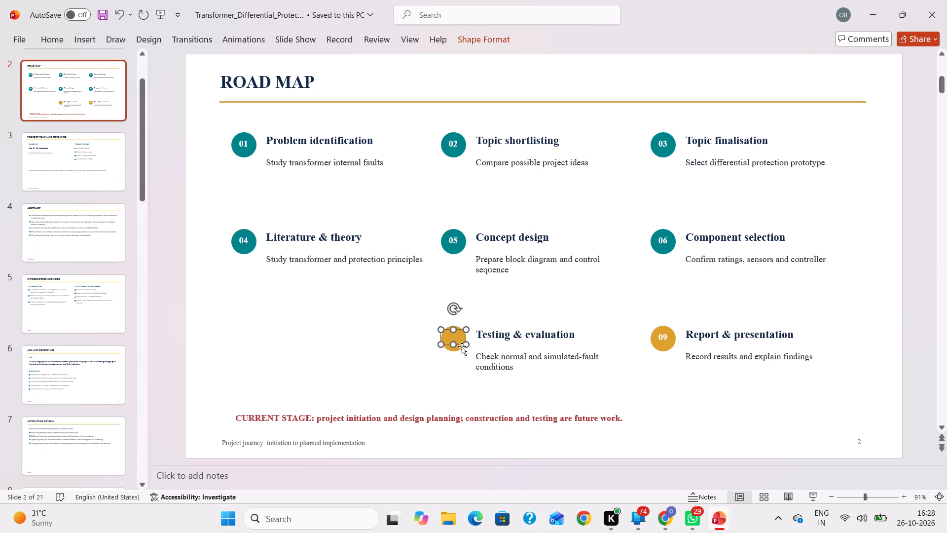
pyautogui.click(460, 345)
pyautogui.rightClick(460, 345)
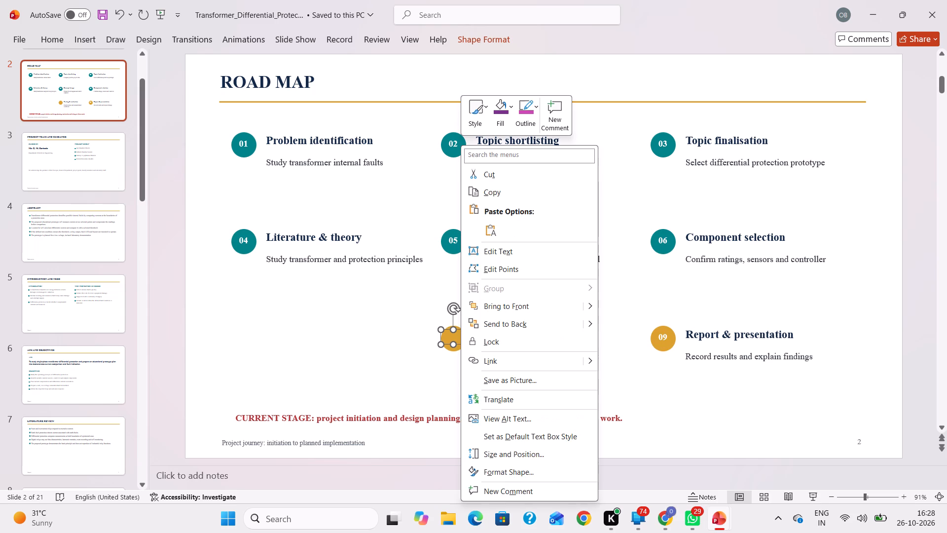
pyautogui.click(509, 175)
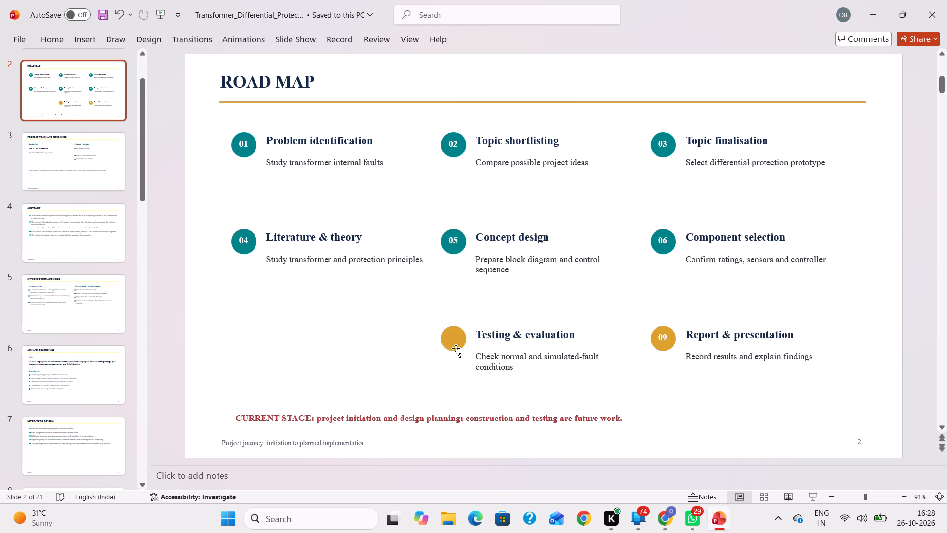
pyautogui.click(456, 348)
pyautogui.press('BackSpace')
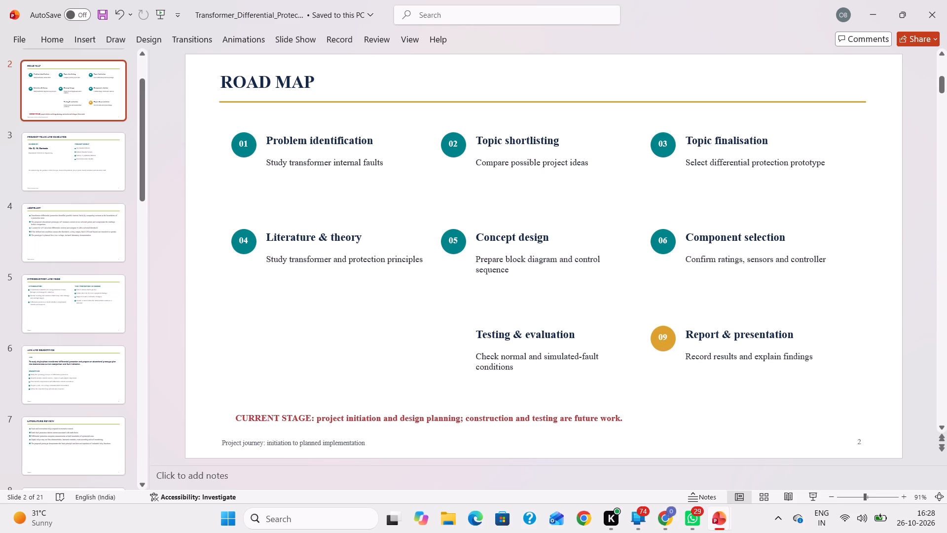
# Delete the Testing & evaluation heading and its description from the Road Map slide.
pyautogui.click(512, 336)
pyautogui.press('BackSpace')
pyautogui.click(514, 340)
pyautogui.click(515, 343)
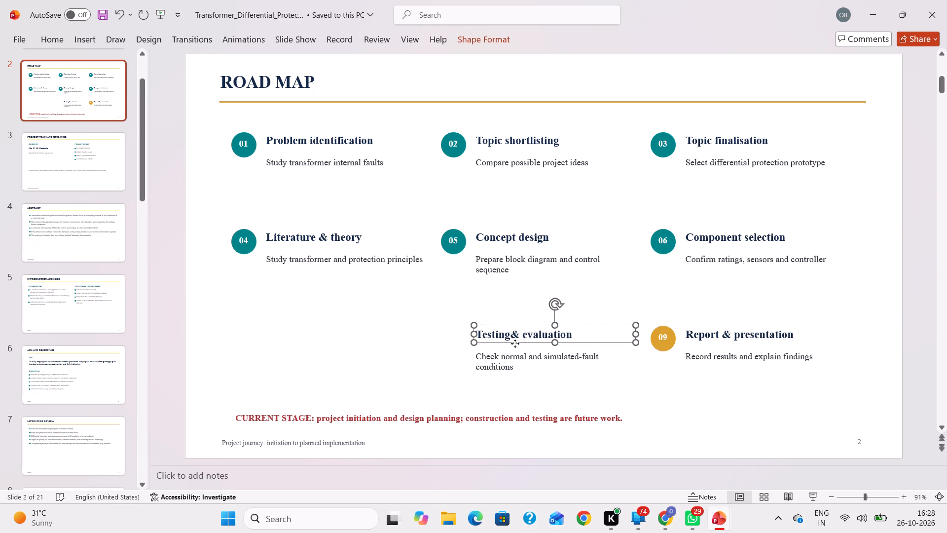
pyautogui.press('BackSpace')
pyautogui.click(515, 358)
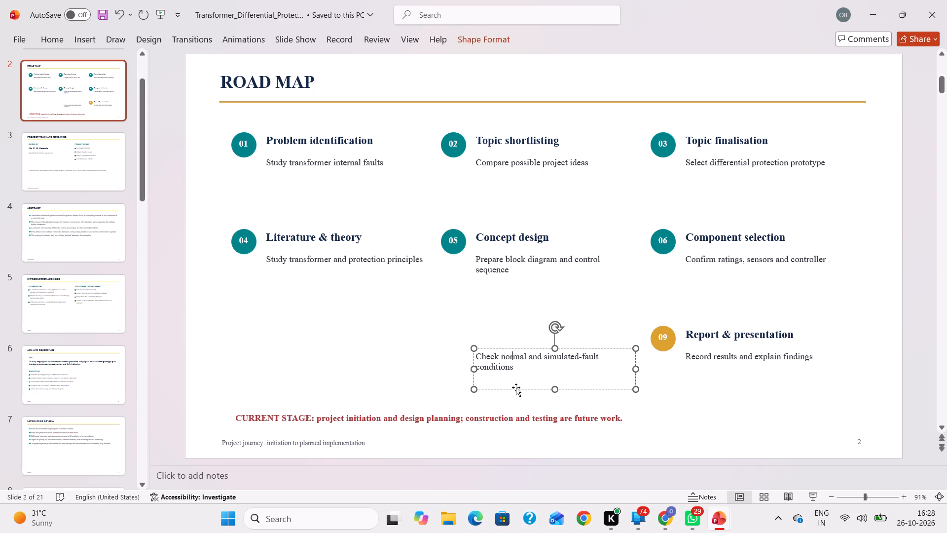
pyautogui.click(516, 389)
pyautogui.press('BackSpace')
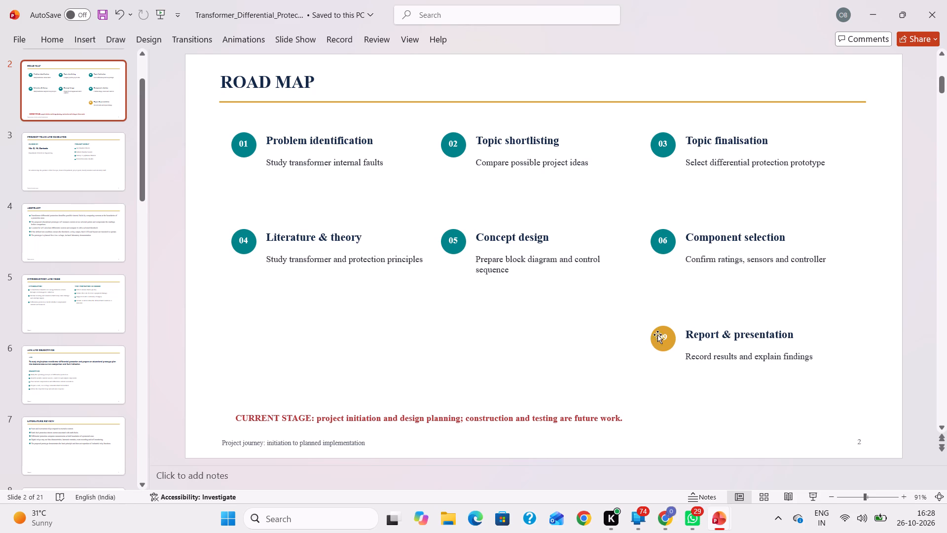
# Renumber the Report & presentation marker on the Road Map slide as 07.
pyautogui.click(664, 338)
pyautogui.click(667, 338)
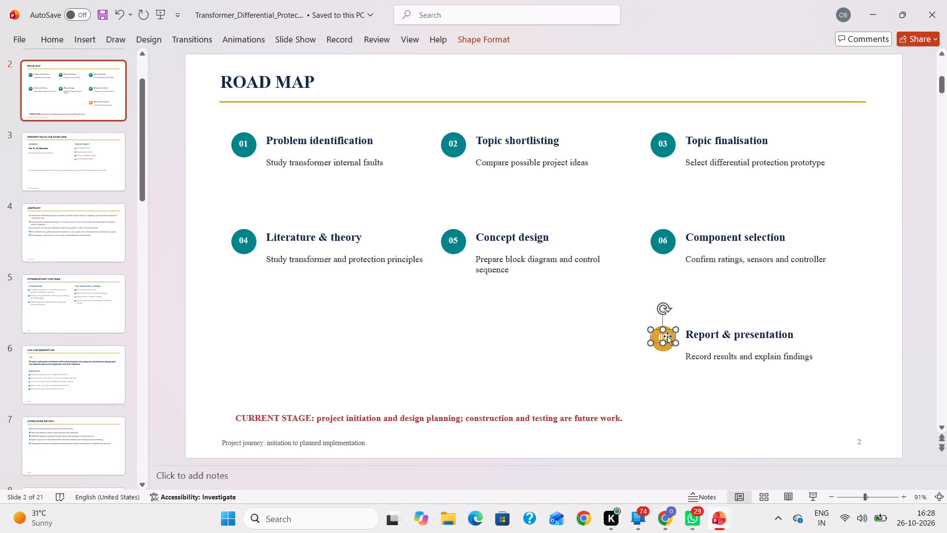
pyautogui.click(667, 336)
pyautogui.click(665, 336)
pyautogui.press('BackSpace')
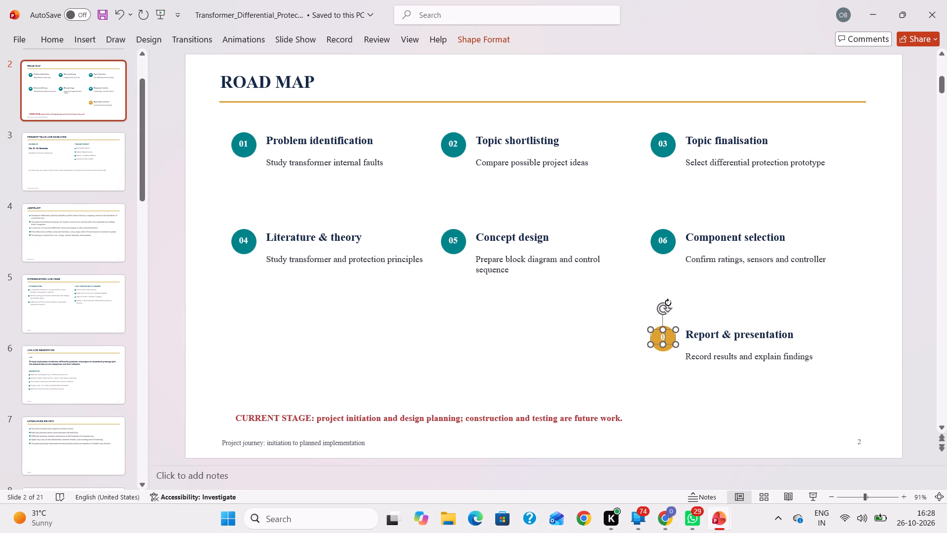
pyautogui.press('7')
pyautogui.click(578, 346)
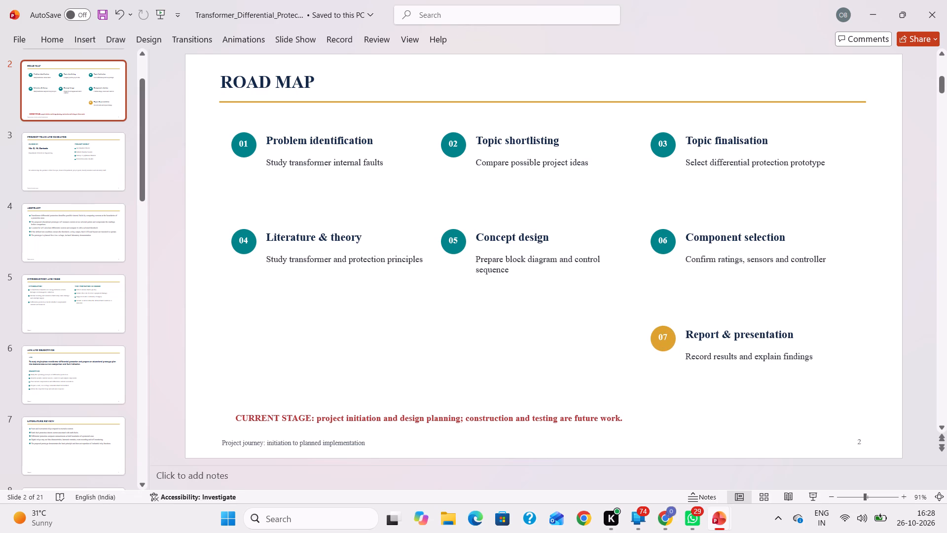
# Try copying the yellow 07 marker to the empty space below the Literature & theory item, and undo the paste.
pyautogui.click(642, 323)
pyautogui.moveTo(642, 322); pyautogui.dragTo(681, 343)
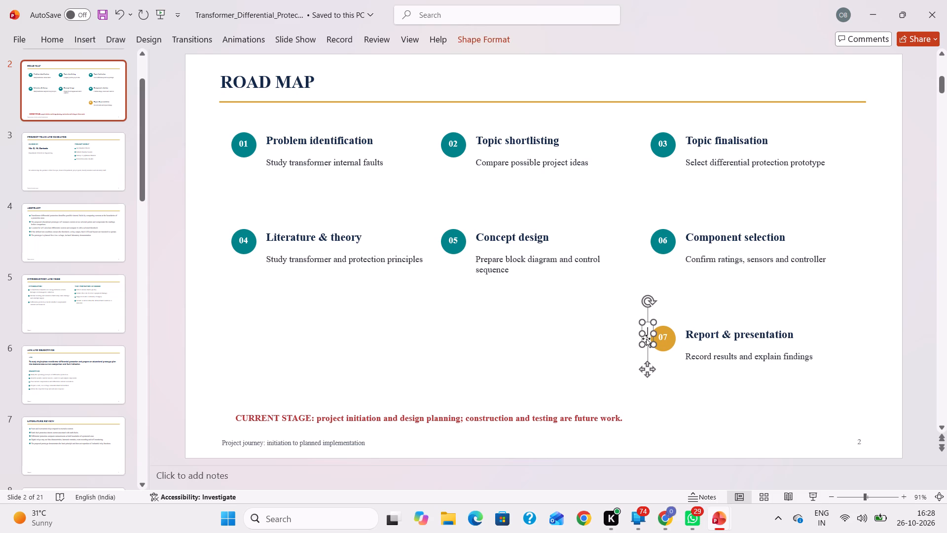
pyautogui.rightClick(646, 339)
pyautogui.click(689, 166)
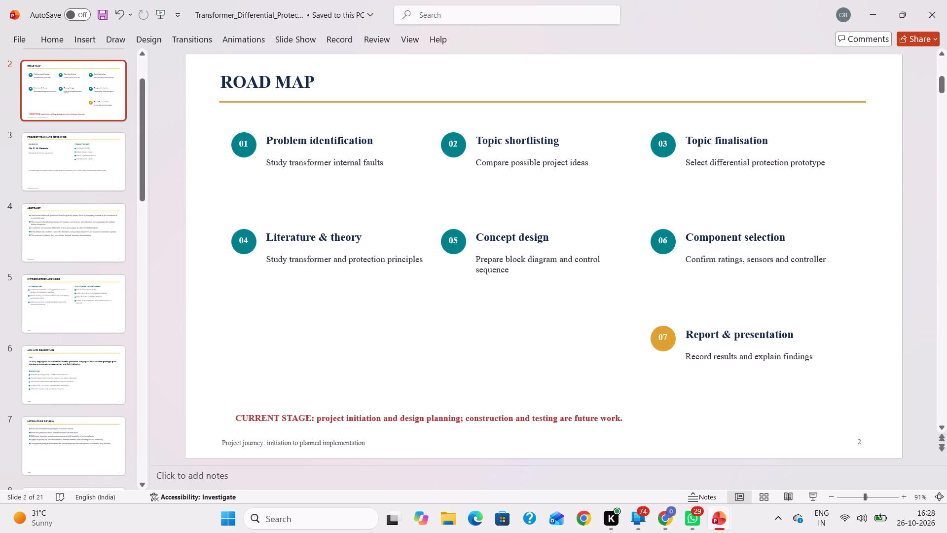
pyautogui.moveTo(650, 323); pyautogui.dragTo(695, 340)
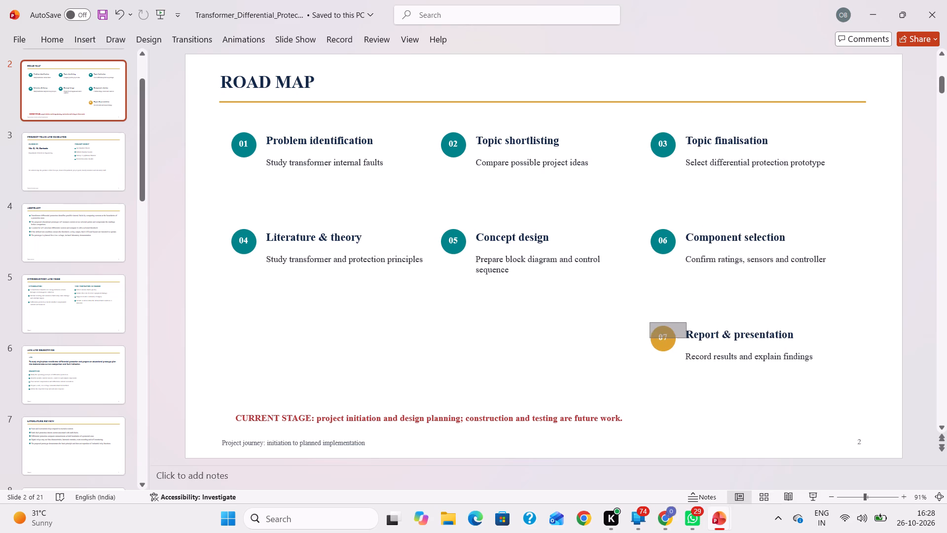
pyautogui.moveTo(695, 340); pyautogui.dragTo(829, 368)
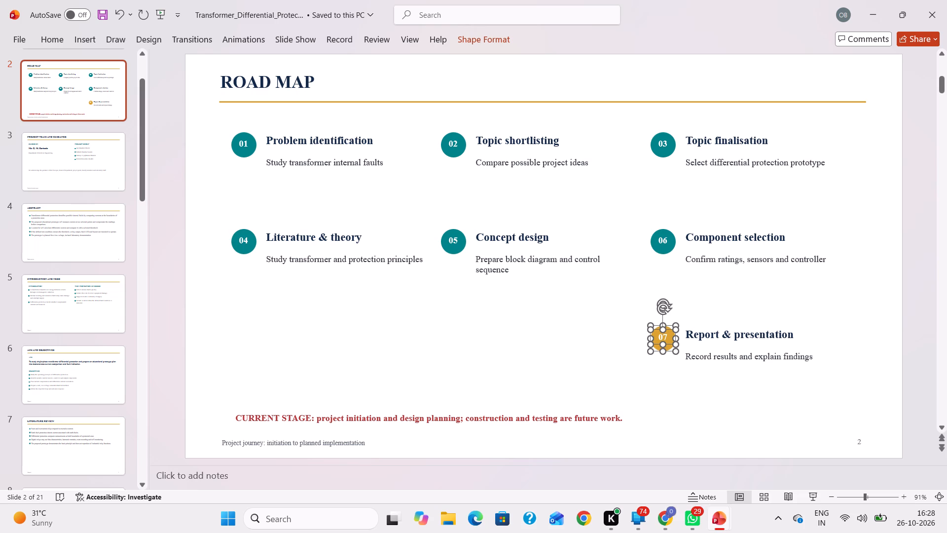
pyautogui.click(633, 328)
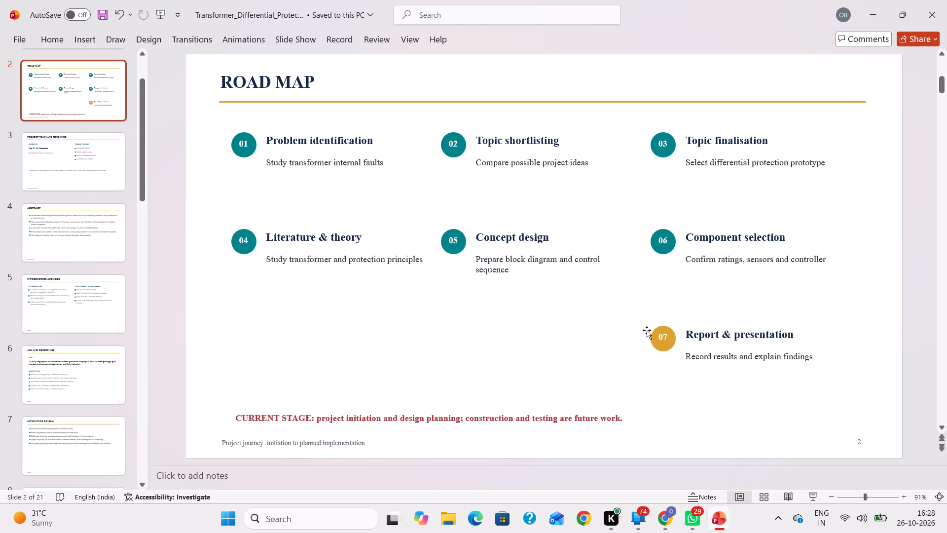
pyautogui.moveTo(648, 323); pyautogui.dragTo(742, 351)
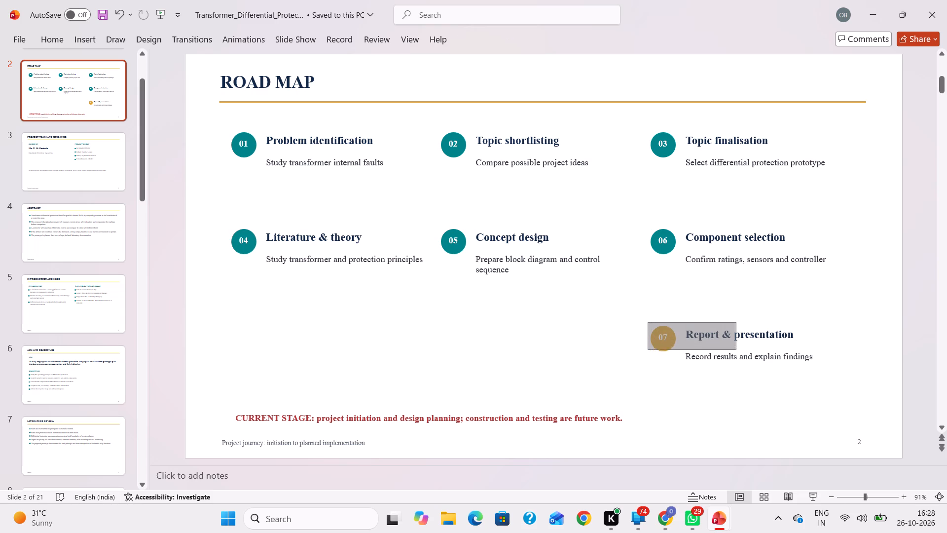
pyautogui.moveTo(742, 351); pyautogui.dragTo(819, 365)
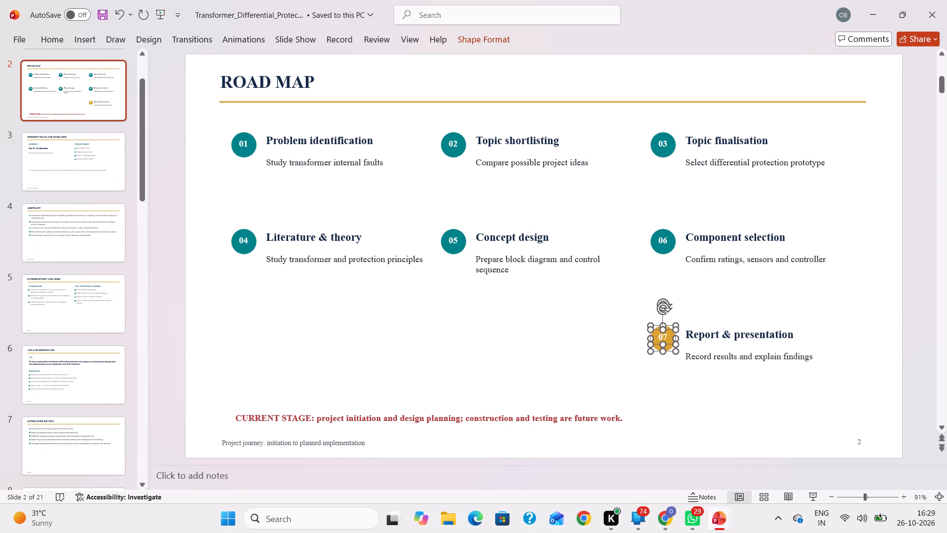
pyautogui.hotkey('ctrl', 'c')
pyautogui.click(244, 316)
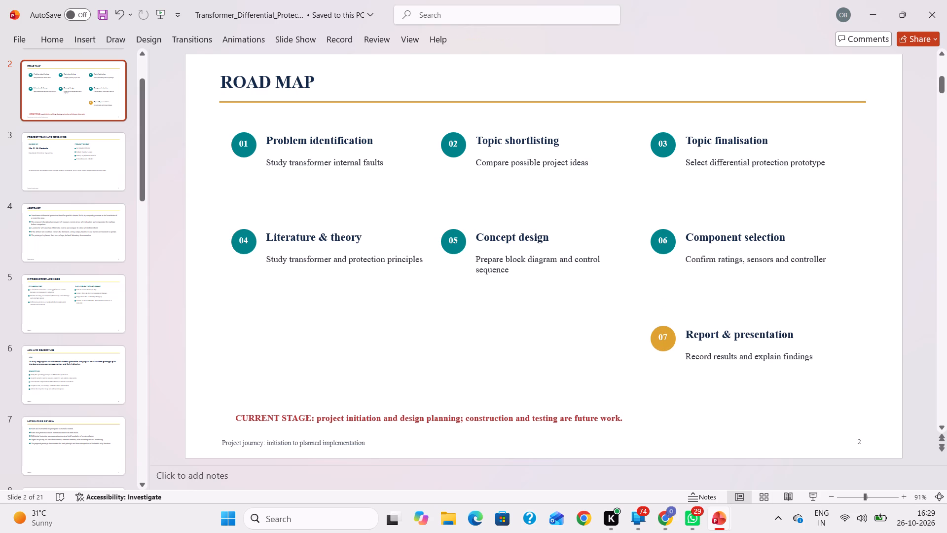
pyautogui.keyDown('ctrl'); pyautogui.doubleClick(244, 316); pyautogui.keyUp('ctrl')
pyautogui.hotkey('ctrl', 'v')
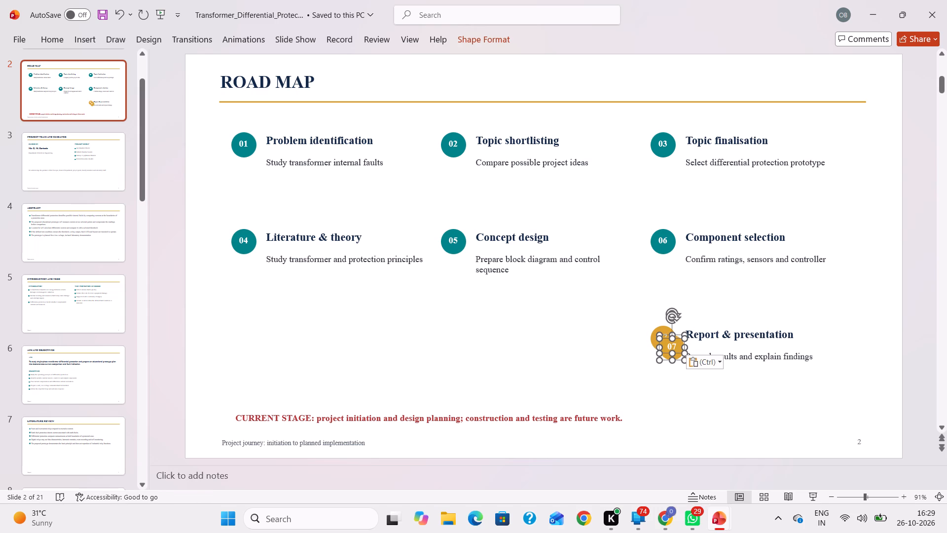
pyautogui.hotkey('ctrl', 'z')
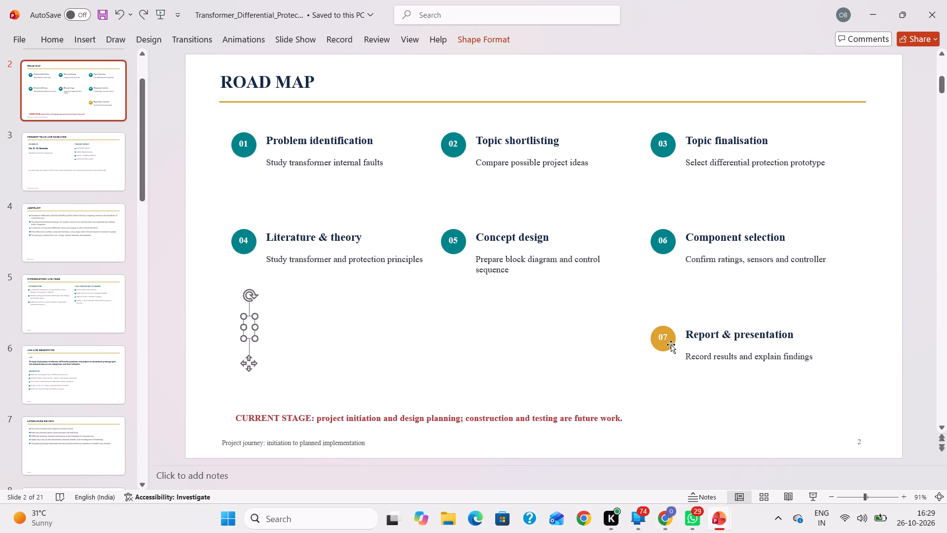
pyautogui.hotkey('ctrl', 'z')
# Move the 07 number together with its yellow circle directly below the 04 marker in the first column.
pyautogui.moveTo(645, 322); pyautogui.dragTo(645, 322)
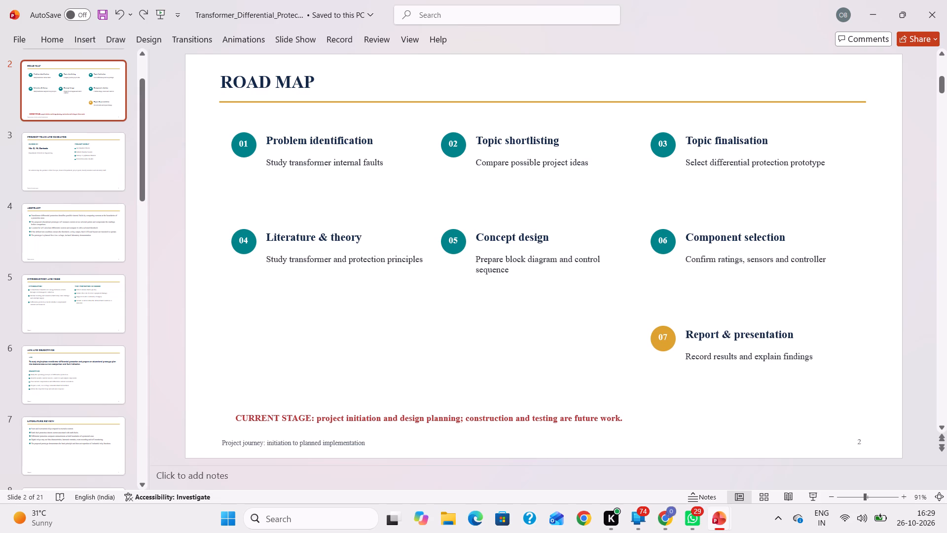
pyautogui.moveTo(645, 322); pyautogui.dragTo(821, 366)
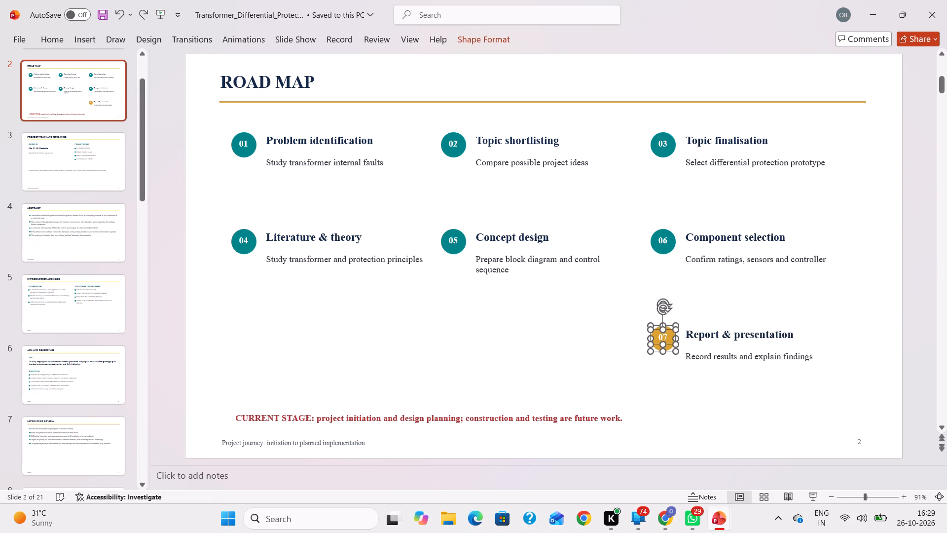
pyautogui.moveTo(668, 330); pyautogui.dragTo(642, 331)
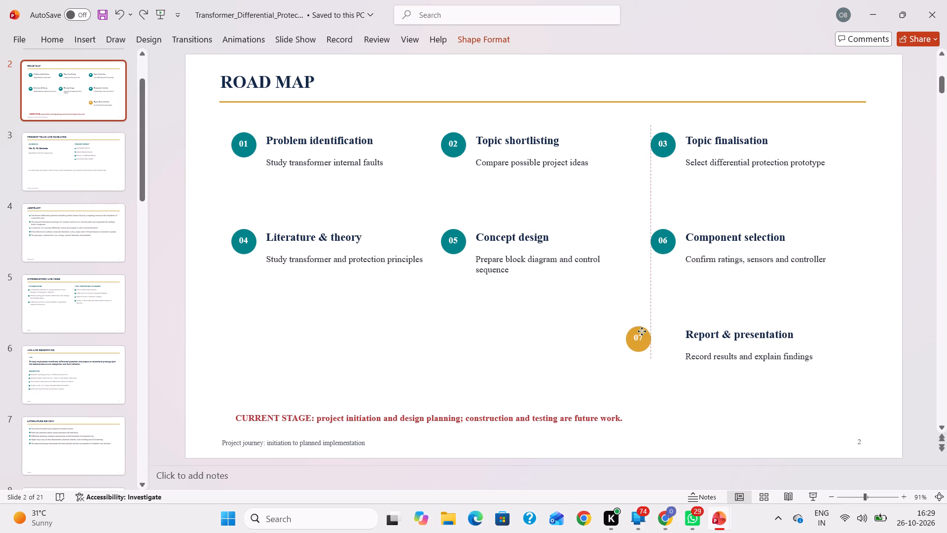
pyautogui.moveTo(642, 331); pyautogui.dragTo(249, 328)
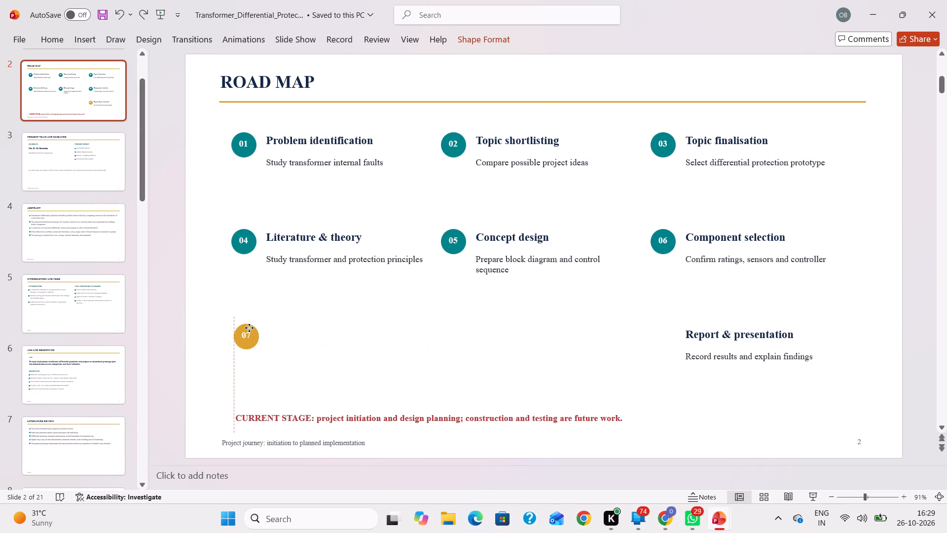
pyautogui.moveTo(249, 328); pyautogui.dragTo(249, 326)
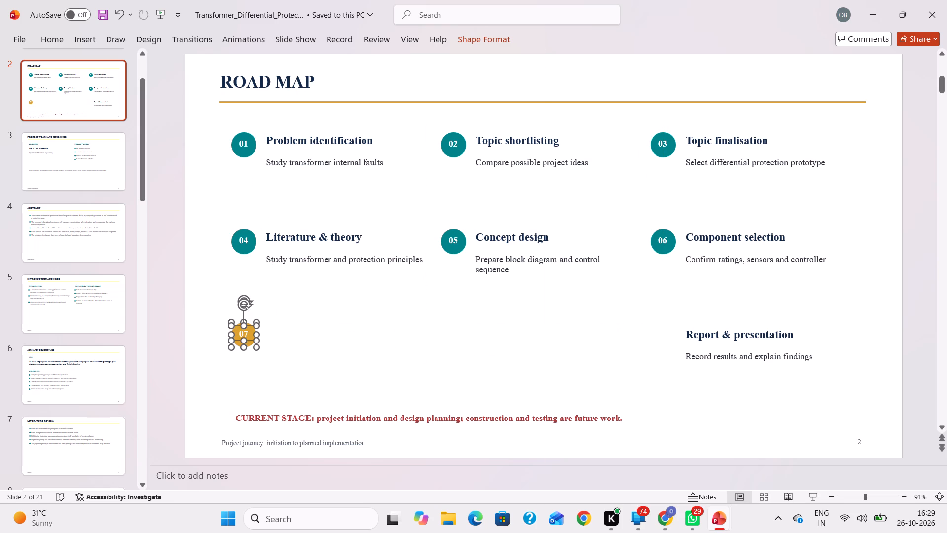
# Move the Report & presentation heading beside the 07 marker and its description beneath it, aligned with the first column's text.
pyautogui.click(668, 324)
pyautogui.moveTo(679, 325); pyautogui.dragTo(596, 320)
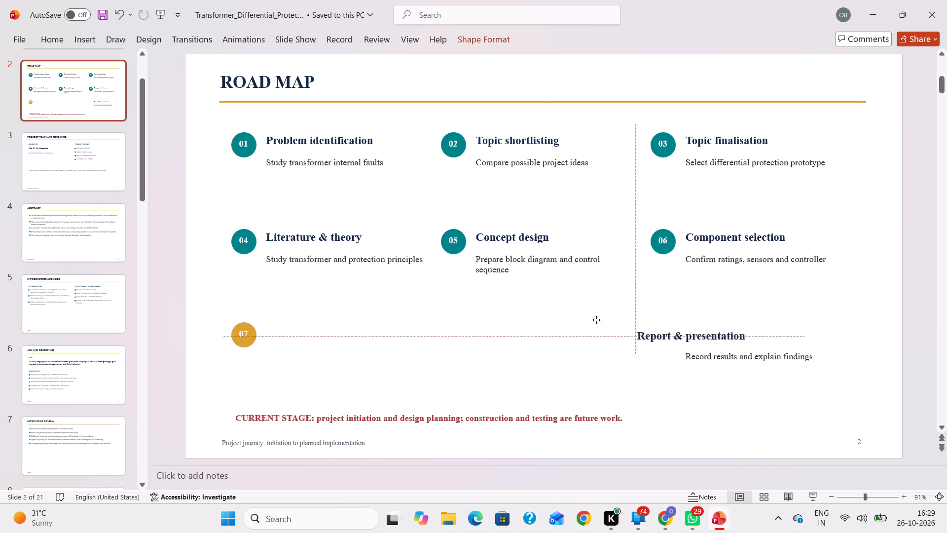
pyautogui.moveTo(596, 320); pyautogui.dragTo(267, 317)
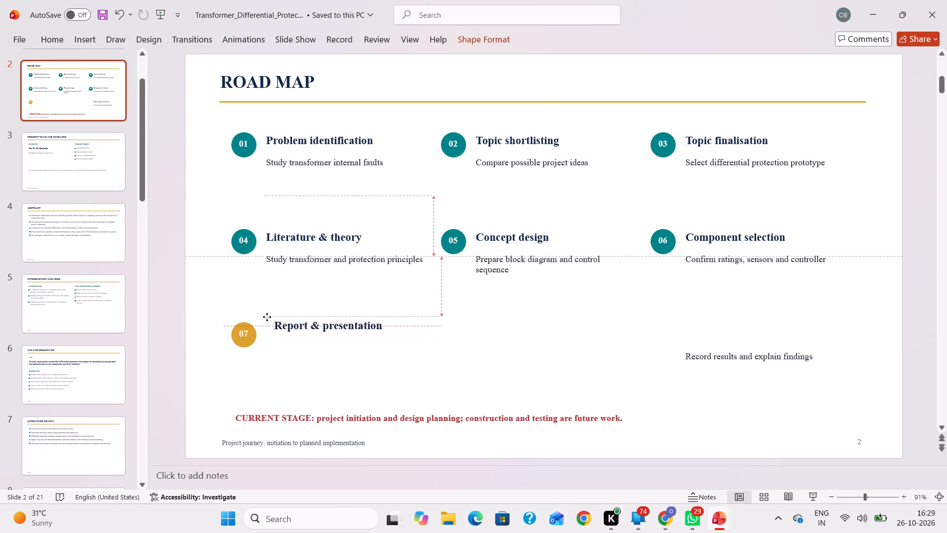
pyautogui.moveTo(267, 317); pyautogui.dragTo(260, 322)
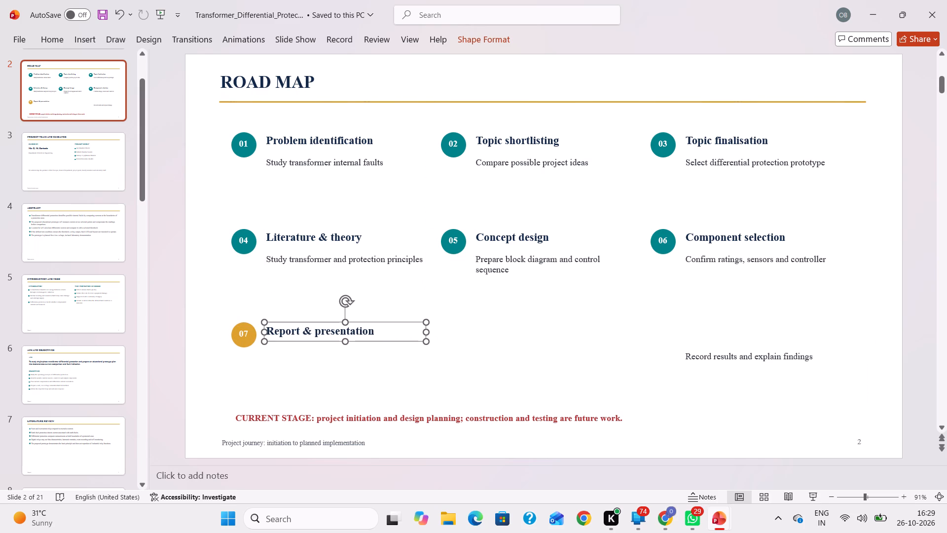
pyautogui.click(708, 355)
pyautogui.moveTo(713, 348); pyautogui.dragTo(576, 353)
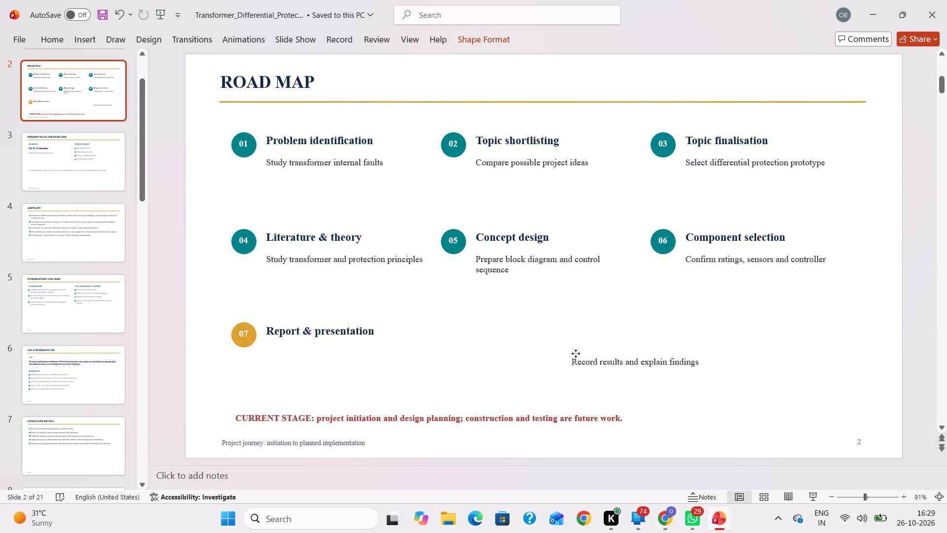
pyautogui.moveTo(576, 353); pyautogui.dragTo(290, 345)
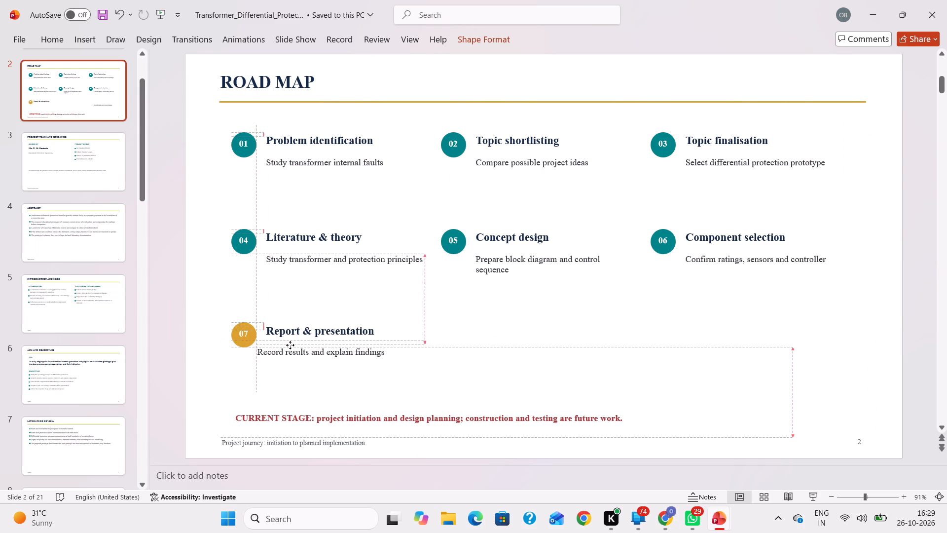
pyautogui.moveTo(290, 345); pyautogui.dragTo(291, 345)
pyautogui.click(540, 350)
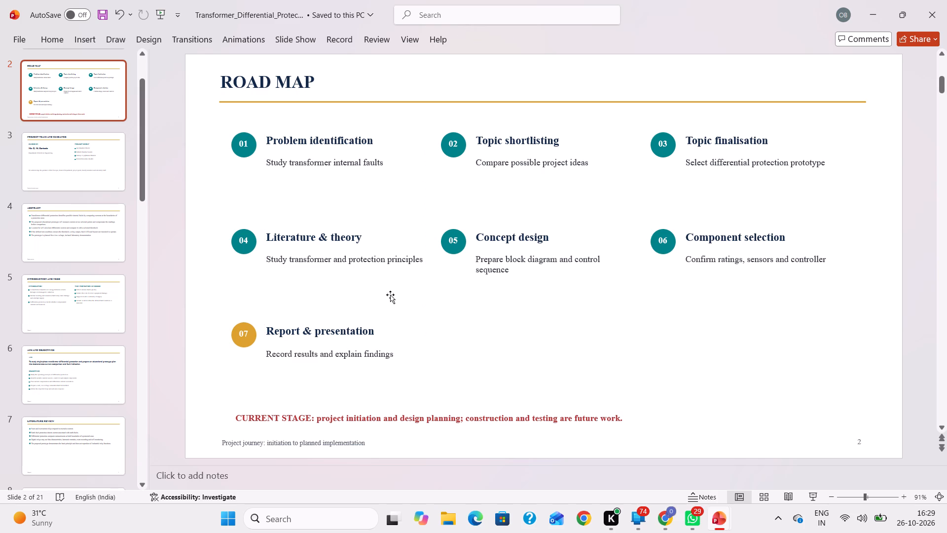
# Move the Project Team and Guidance slide ahead of the Road Map slide, making it slide 2.
pyautogui.scroll(-2, 499, 302)
pyautogui.scroll(2, 464, 300)
pyautogui.scroll(-1, 464, 300)
pyautogui.scroll(1, 343, 243)
pyautogui.scroll(-1, 343, 243)
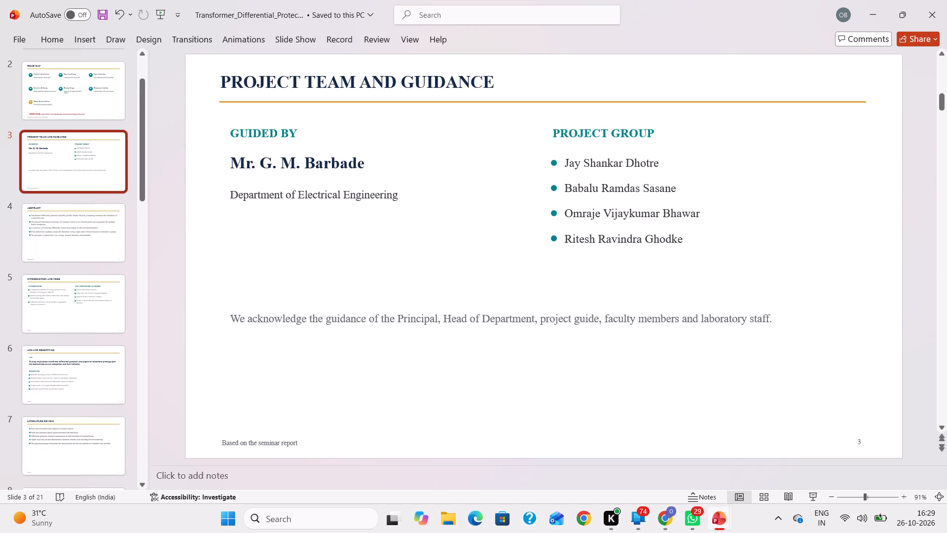
pyautogui.scroll(2, 56, 155)
pyautogui.moveTo(77, 218); pyautogui.dragTo(81, 181)
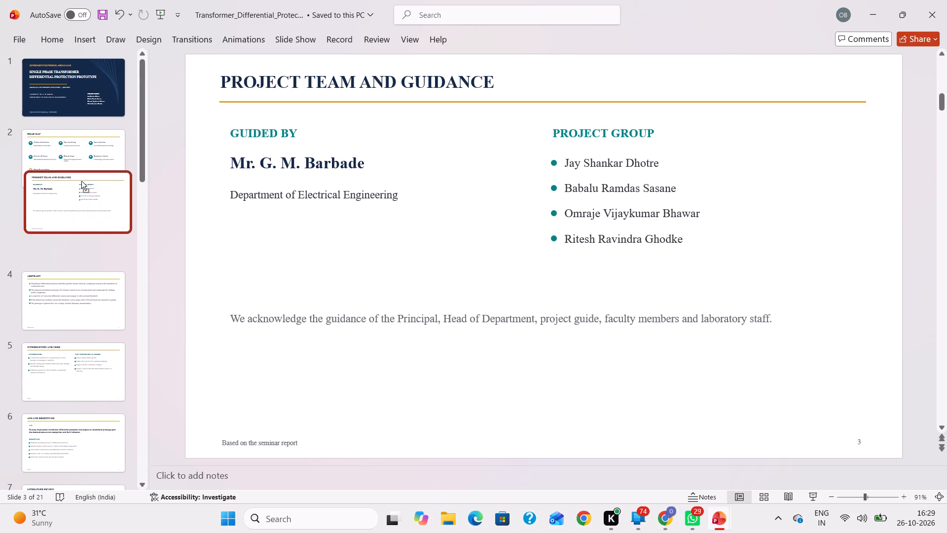
pyautogui.moveTo(81, 181); pyautogui.dragTo(75, 145)
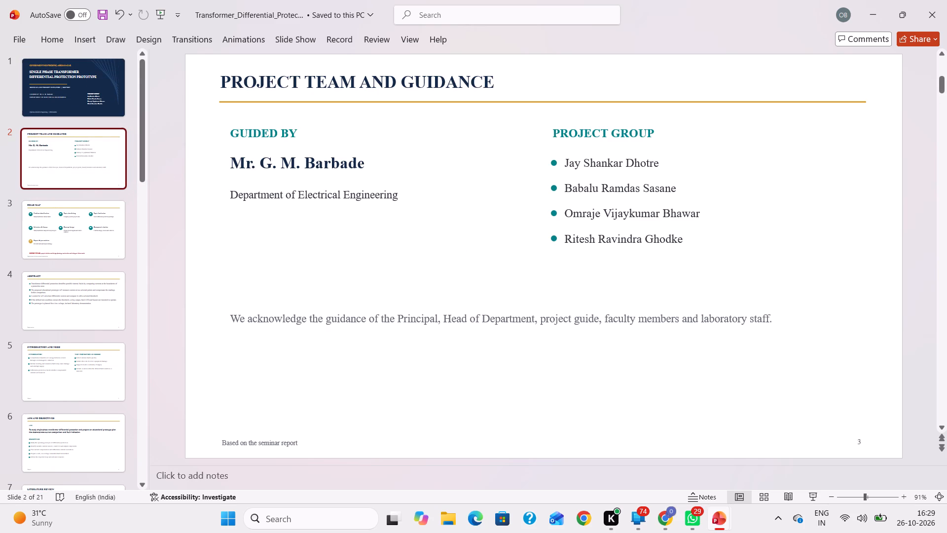
# Delete the red CURRENT STAGE note and the "Project journey: initiation to planned implementation" footer from the Road Map slide.
pyautogui.scroll(2, 349, 216)
pyautogui.scroll(-1, 349, 216)
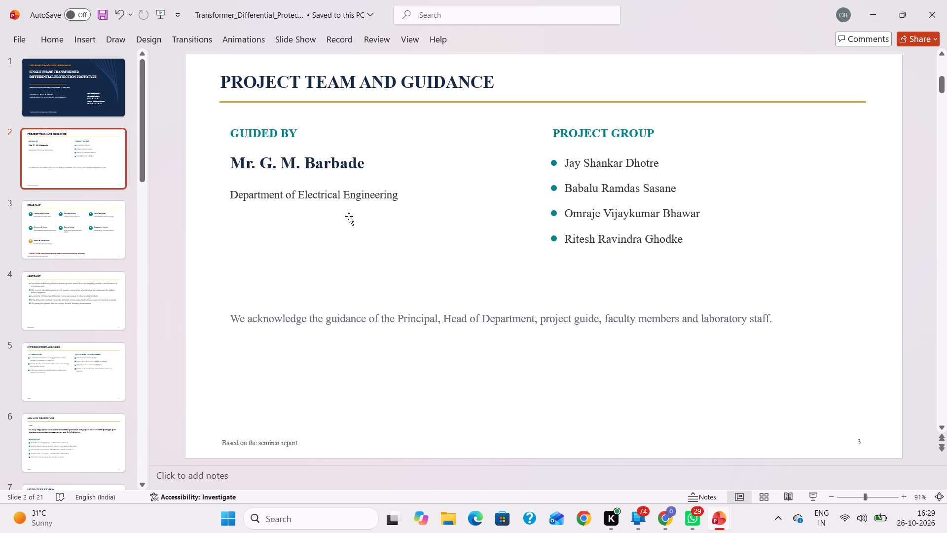
pyautogui.scroll(-1, 349, 216)
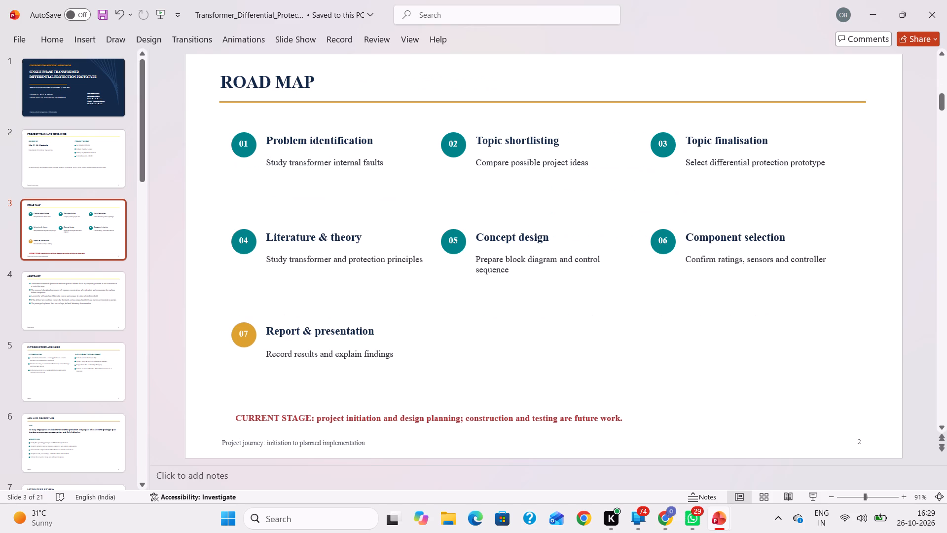
pyautogui.click(493, 426)
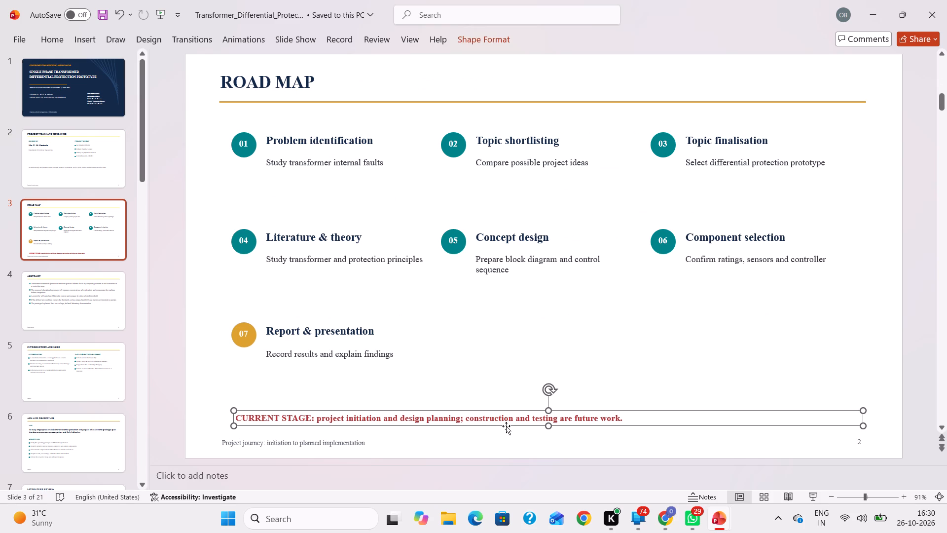
pyautogui.click(504, 426)
pyautogui.press('BackSpace')
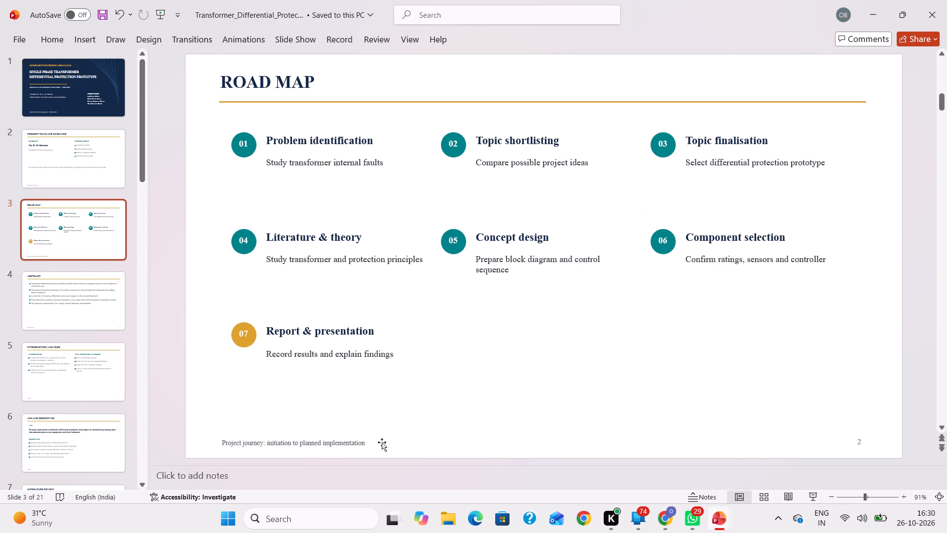
pyautogui.click(325, 440)
pyautogui.click(330, 450)
pyautogui.press('BackSpace')
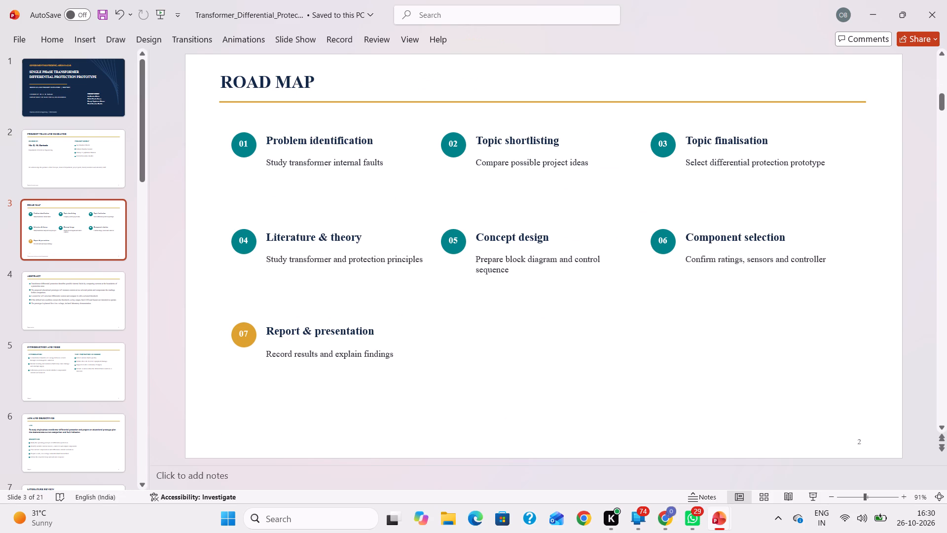
# Delete the "Project overview" footer text from the Abstract slide.
pyautogui.scroll(-1, 337, 304)
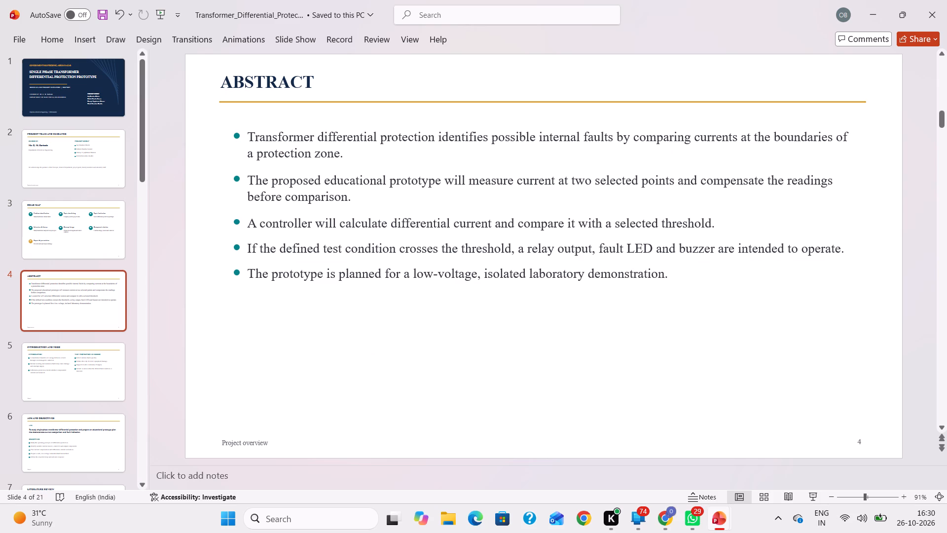
pyautogui.click(255, 443)
pyautogui.click(259, 448)
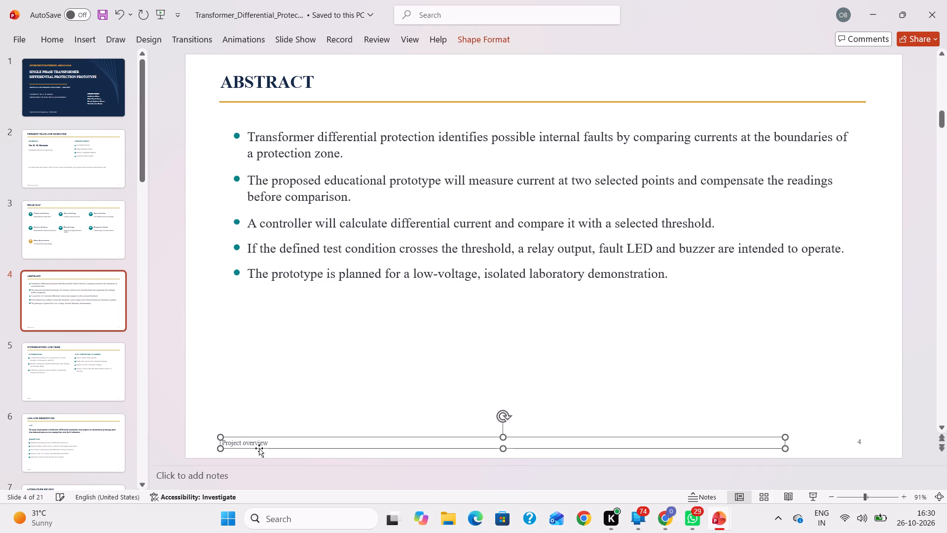
pyautogui.rightClick(259, 449)
pyautogui.press('BackSpace')
pyautogui.click(322, 117)
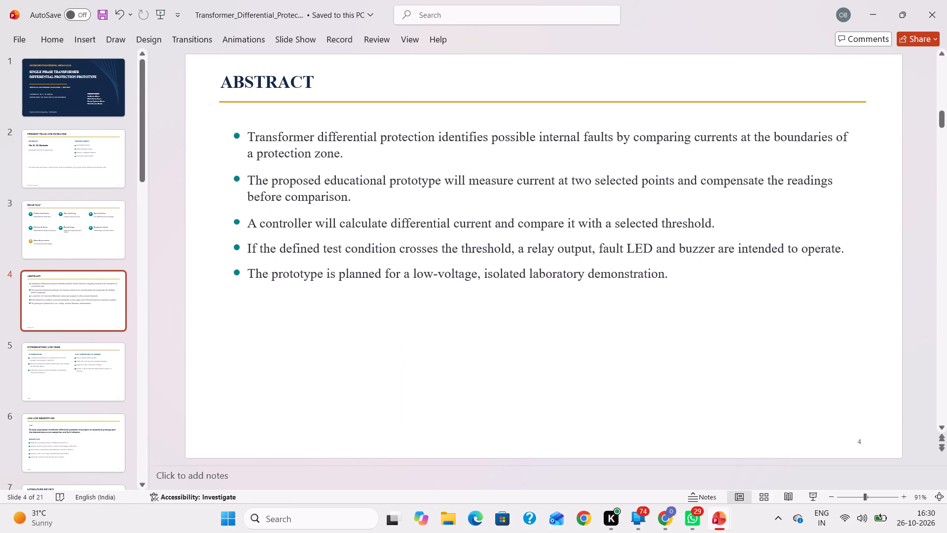
# Run the slide show from the title slide to the end to check the slides, and end the show.
pyautogui.scroll(-1, 294, 321)
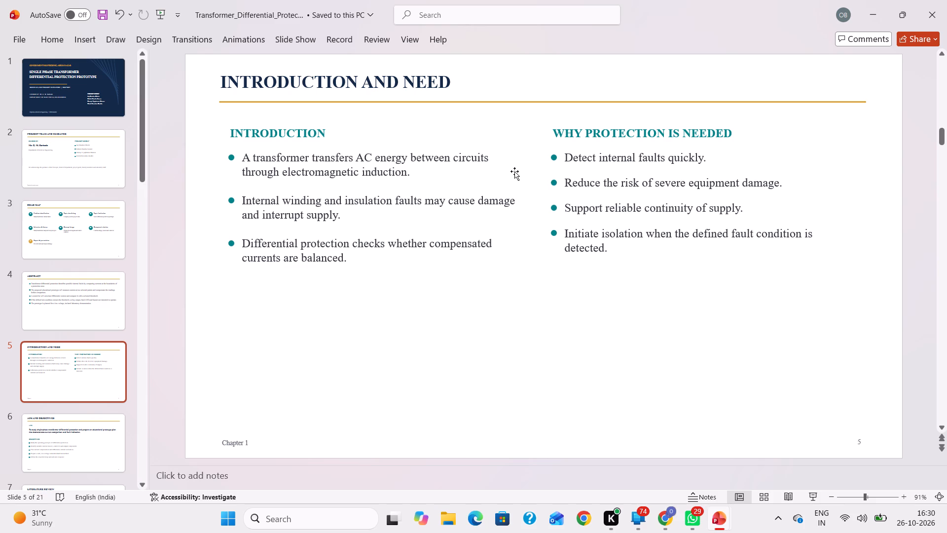
pyautogui.scroll(-1, 513, 183)
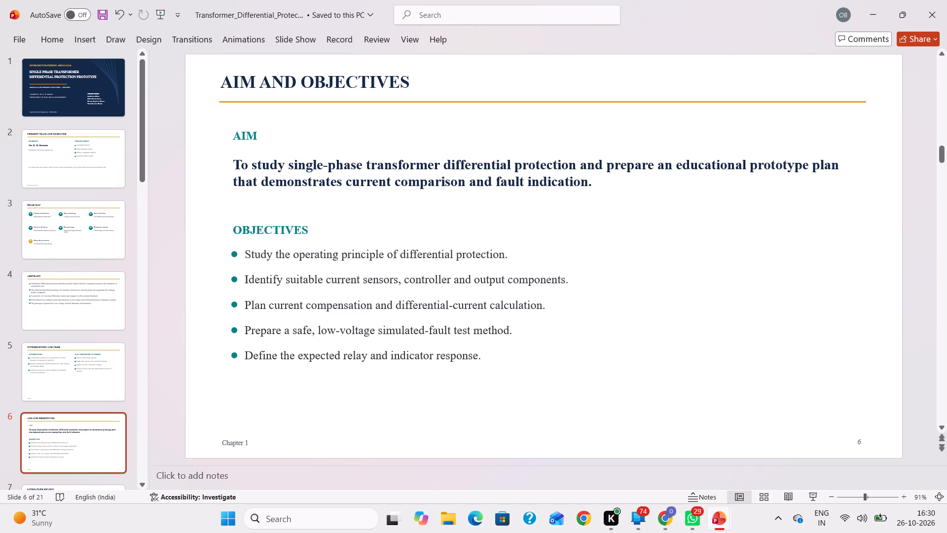
pyautogui.scroll(-1, 282, 229)
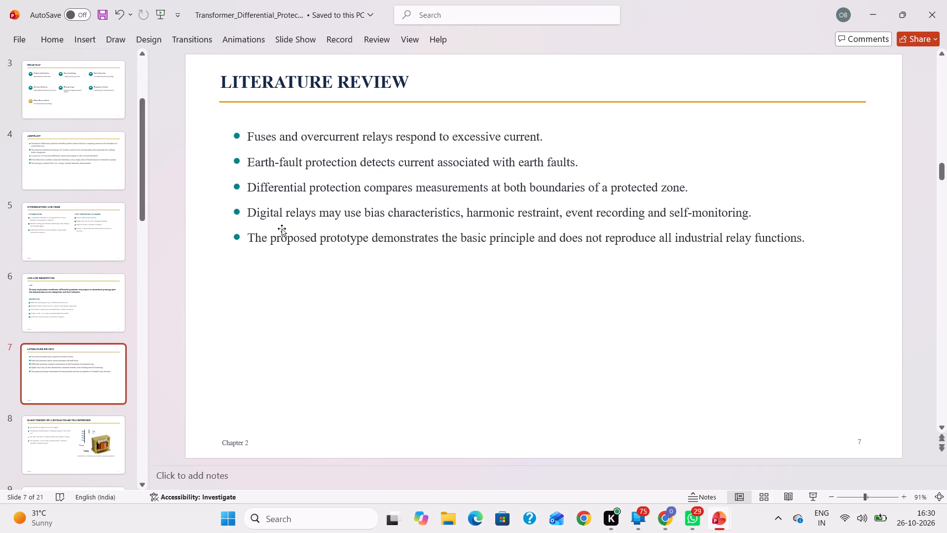
pyautogui.click(158, 10)
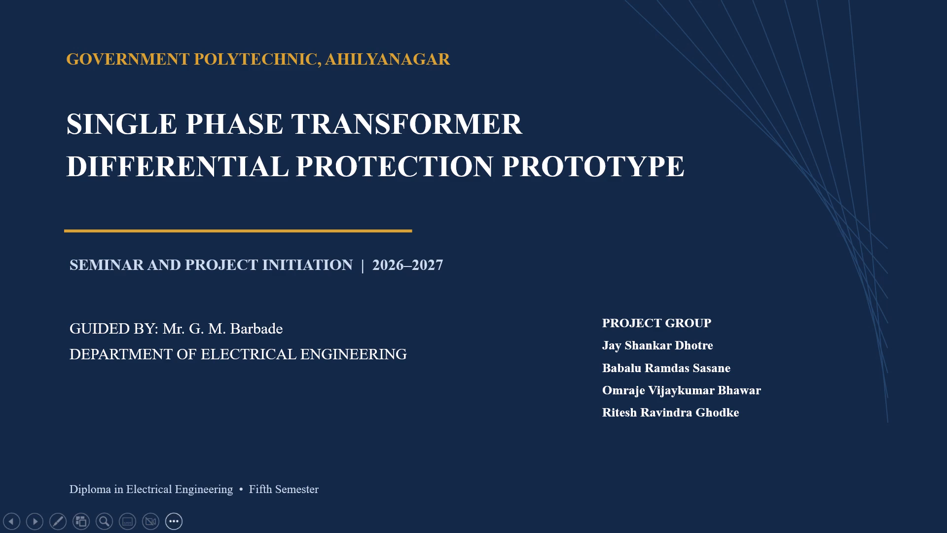
pyautogui.click(33, 522)
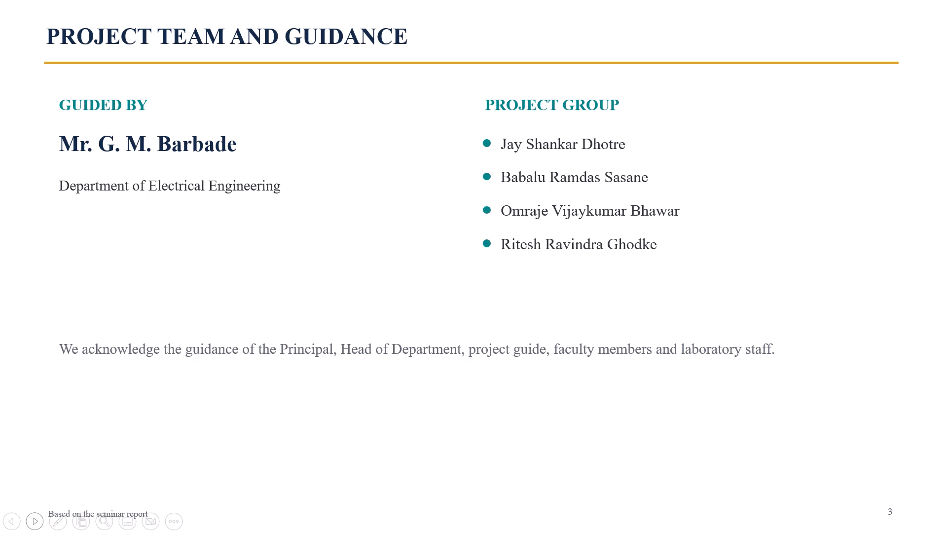
pyautogui.click(32, 521)
pyautogui.click(32, 521)
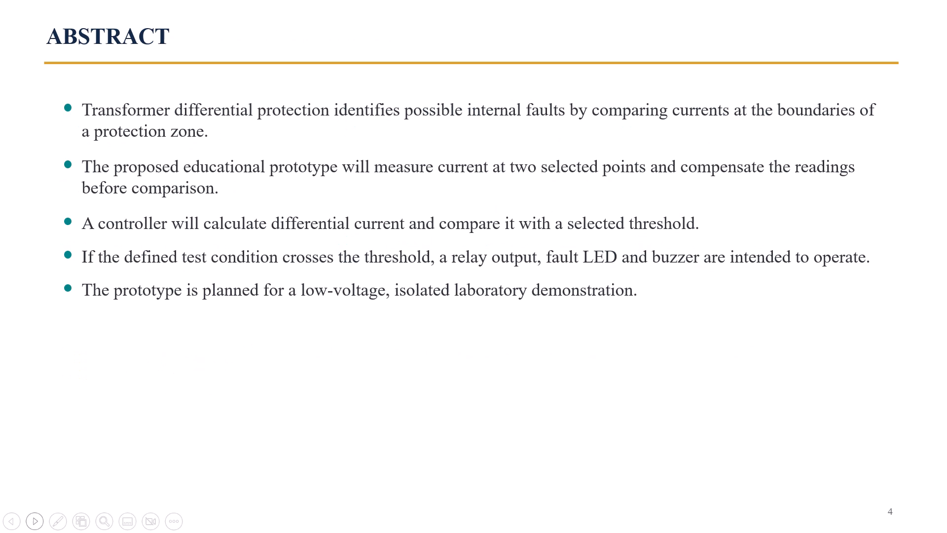
pyautogui.click(32, 521)
pyautogui.click(32, 521)
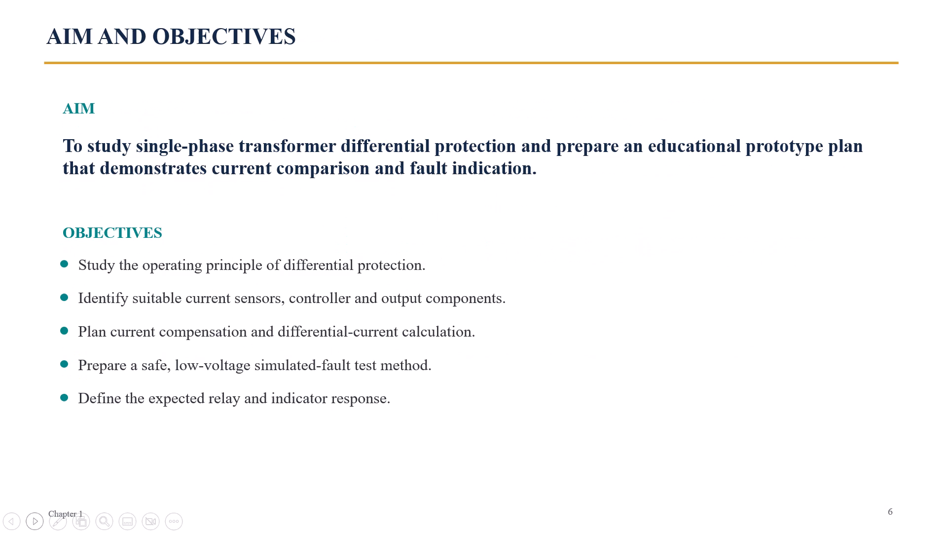
pyautogui.click(32, 521)
pyautogui.click(32, 521)
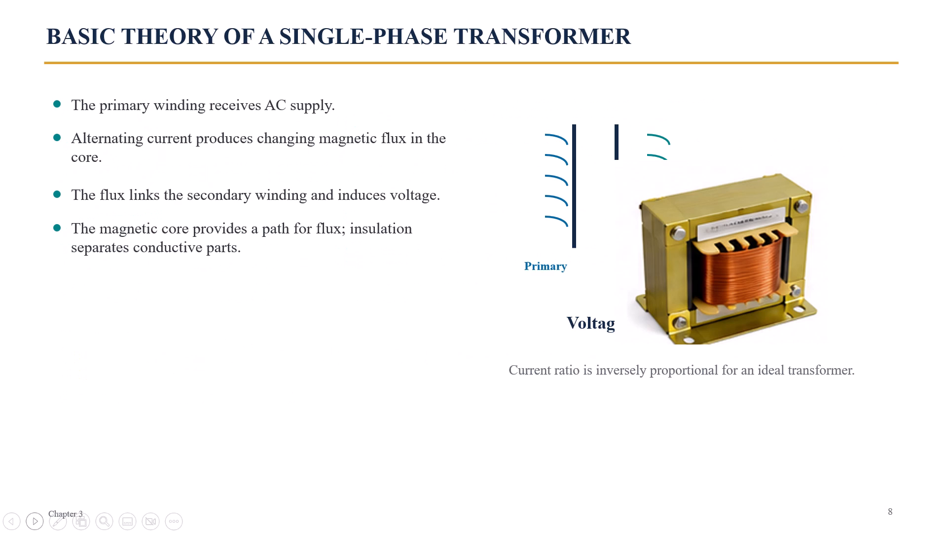
pyautogui.click(581, 179)
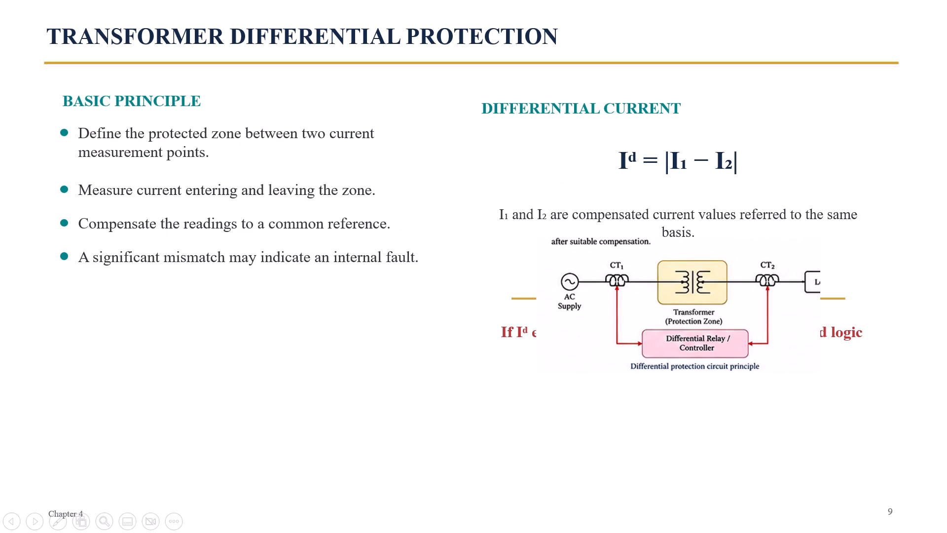
pyautogui.click(662, 322)
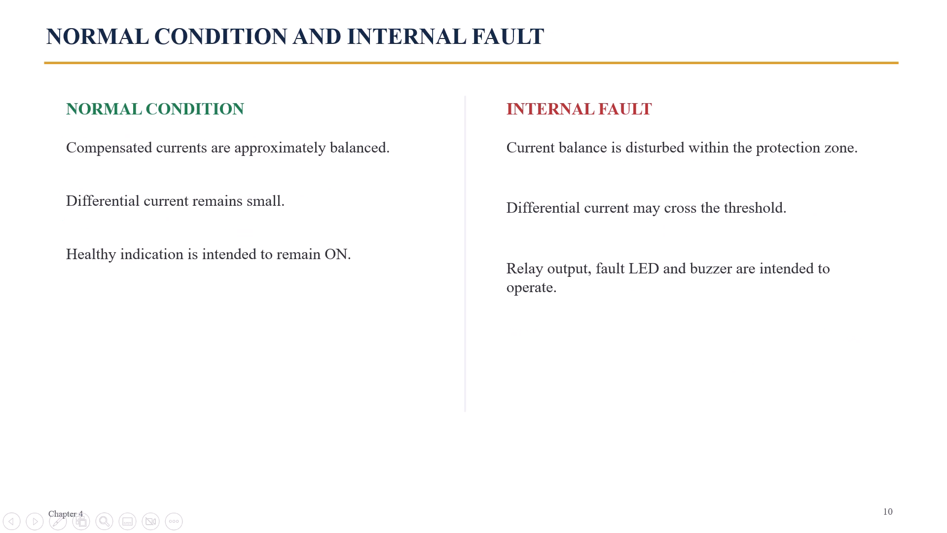
pyautogui.click(570, 436)
pyautogui.tripleClick(616, 407)
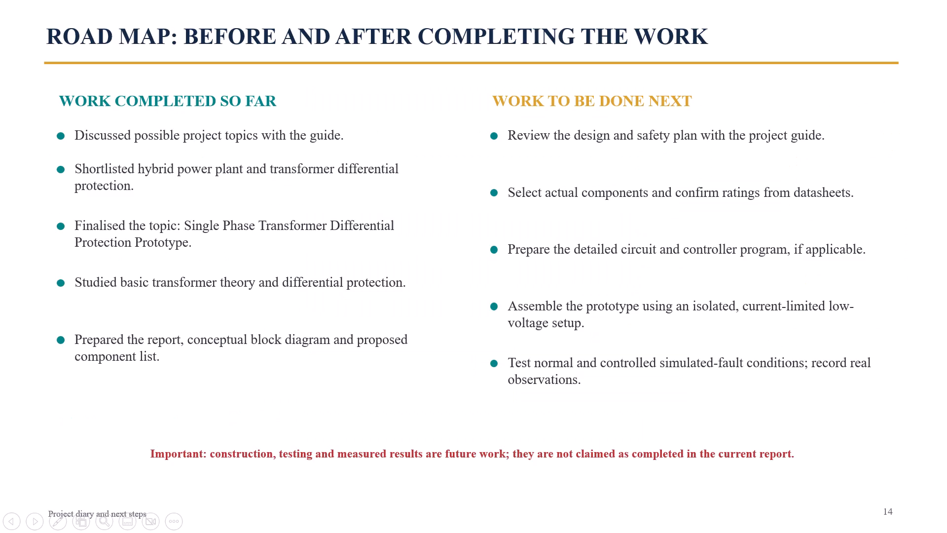
pyautogui.tripleClick(616, 407)
pyautogui.tripleClick(616, 407)
pyautogui.doubleClick(616, 407)
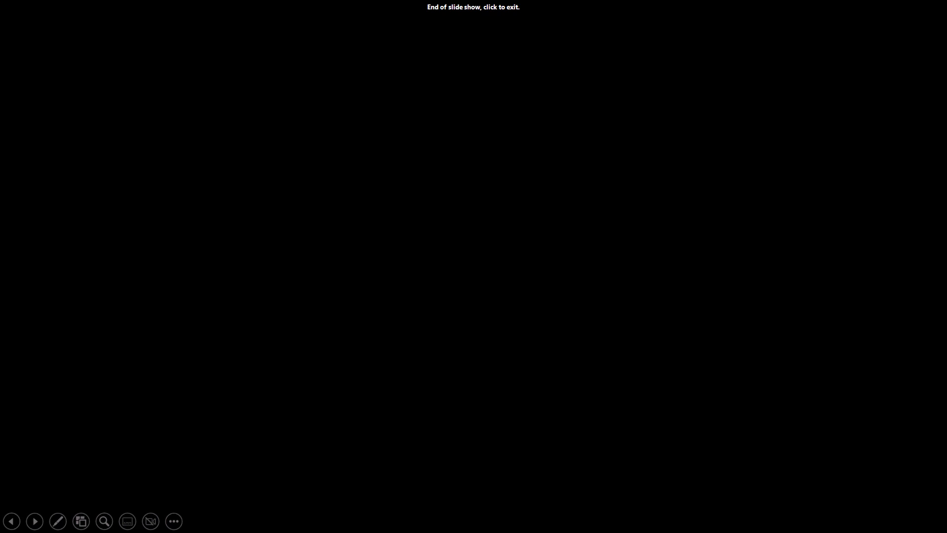
pyautogui.click(176, 524)
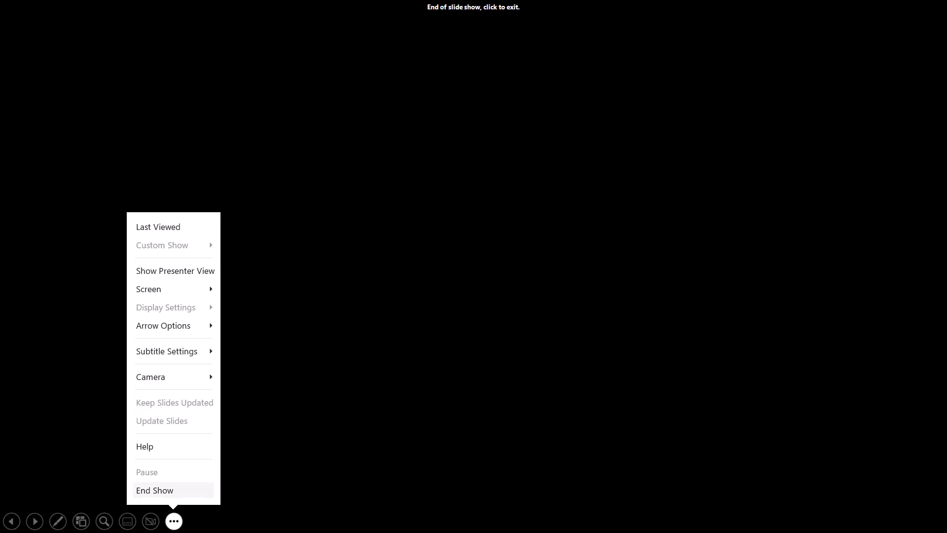
pyautogui.click(175, 493)
# On the Basic Theory of a Single-Phase Transformer slide, move the transformer picture off the winding diagram into the empty space below the bullets.
pyautogui.scroll(11, 50, 349)
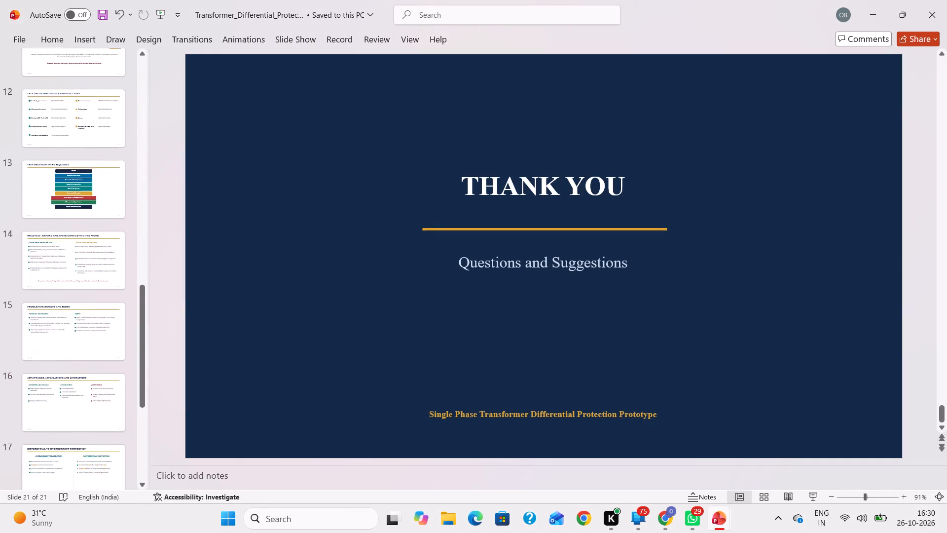
pyautogui.scroll(20, 58, 347)
pyautogui.scroll(6, 58, 347)
pyautogui.click(80, 297)
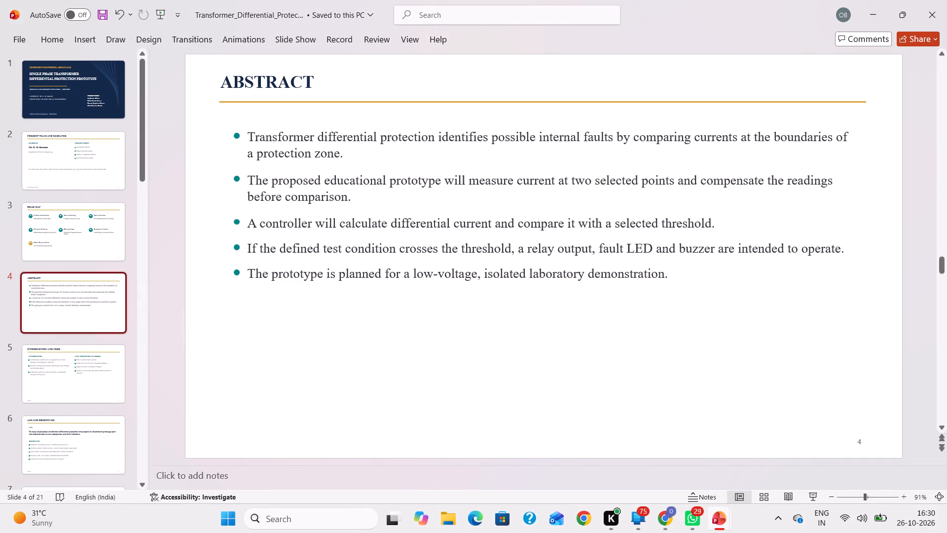
pyautogui.click(103, 395)
pyautogui.click(104, 386)
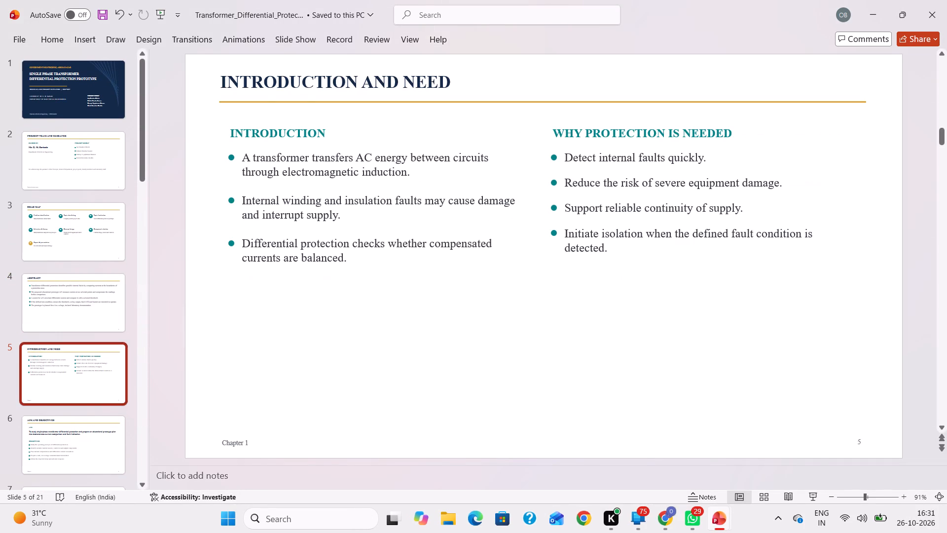
pyautogui.click(104, 426)
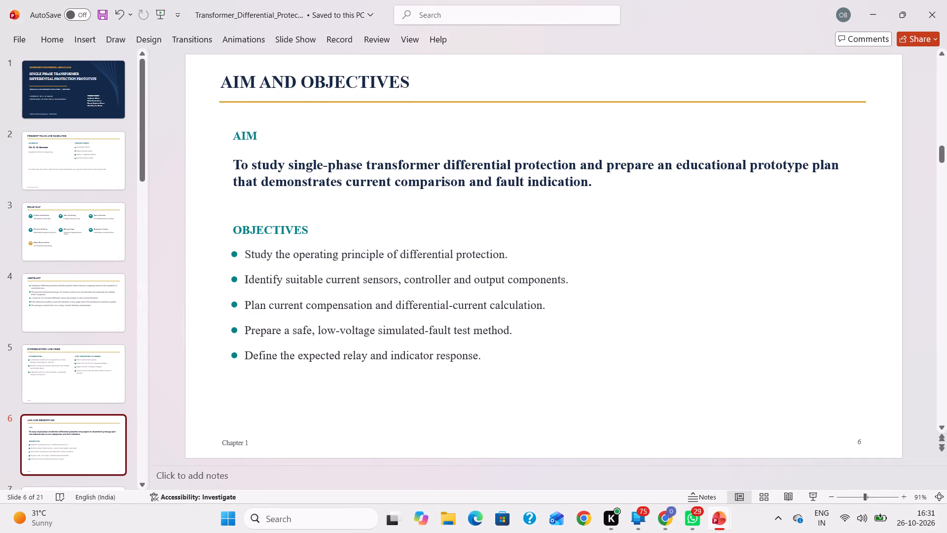
pyautogui.scroll(-1, 264, 362)
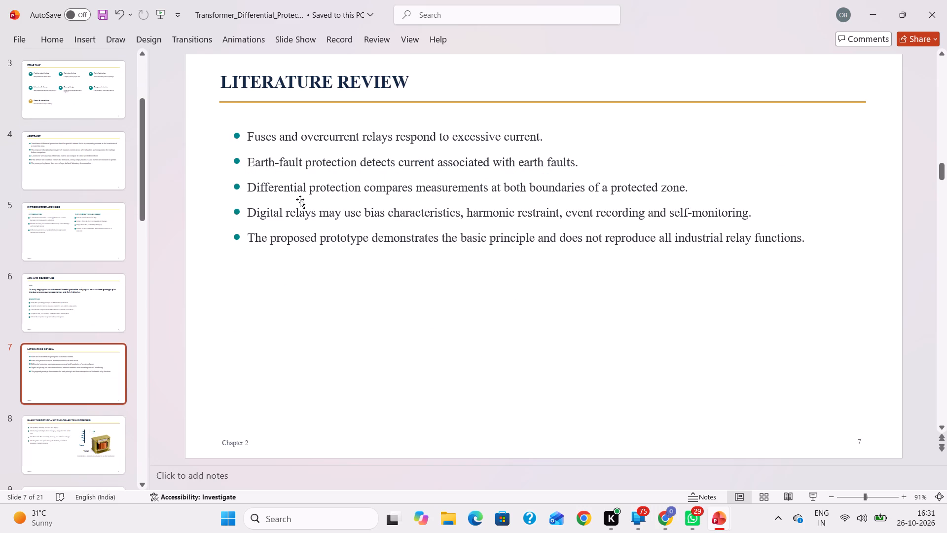
pyautogui.scroll(-1, 300, 199)
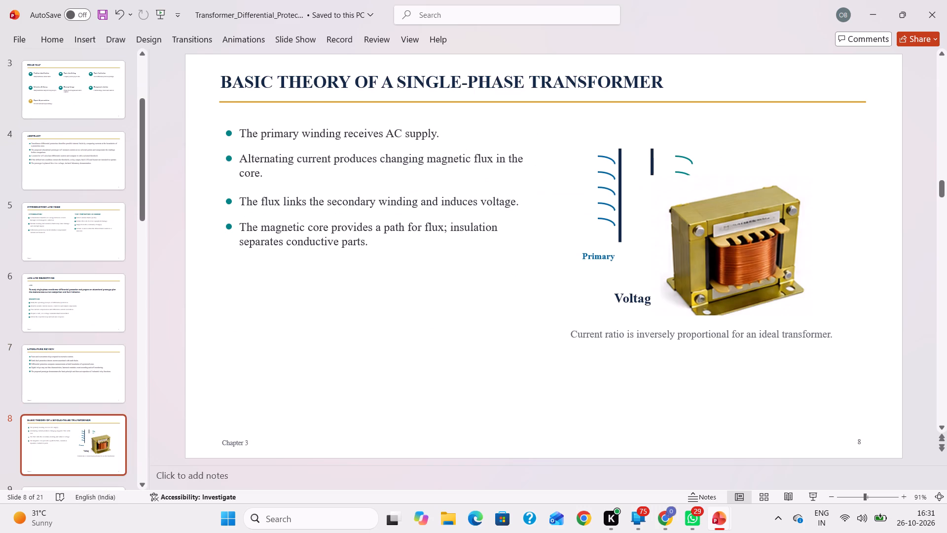
pyautogui.click(648, 190)
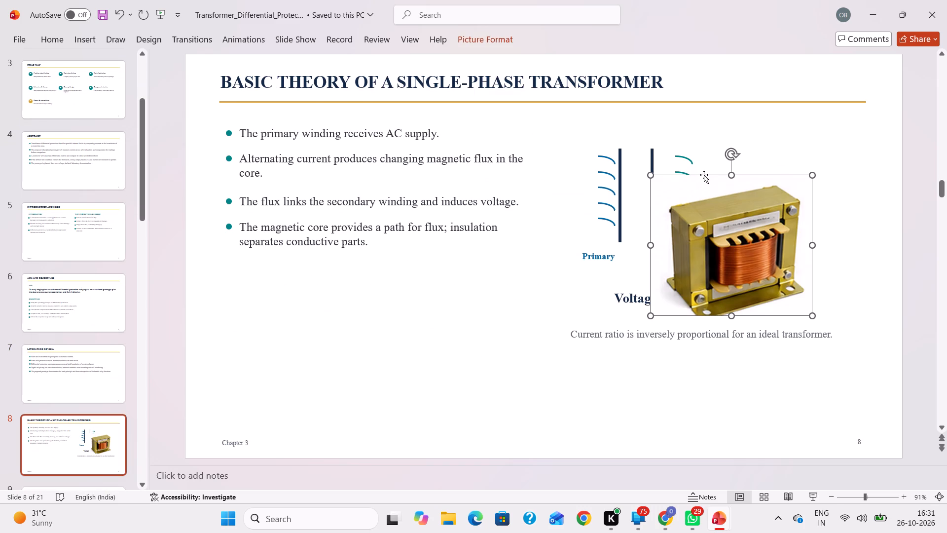
pyautogui.moveTo(707, 174); pyautogui.dragTo(549, 300)
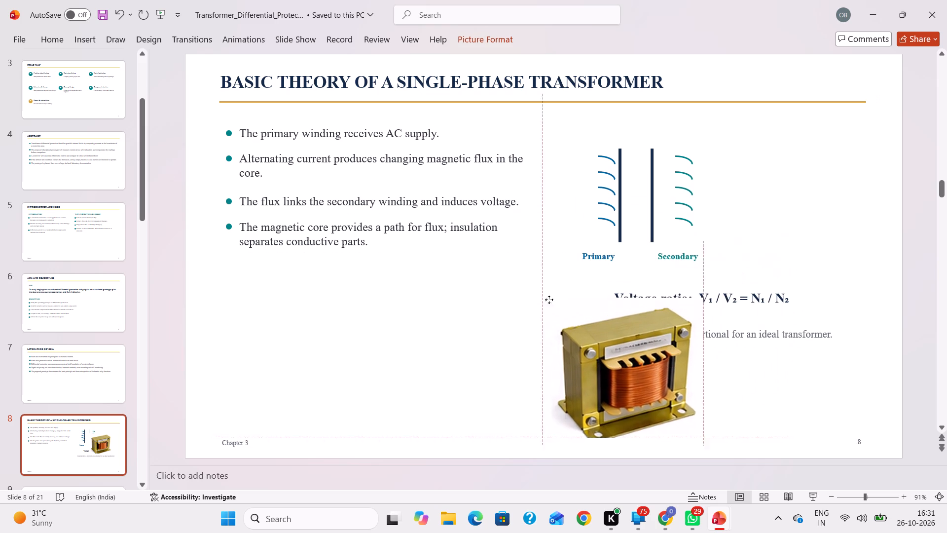
pyautogui.moveTo(549, 300); pyautogui.dragTo(318, 288)
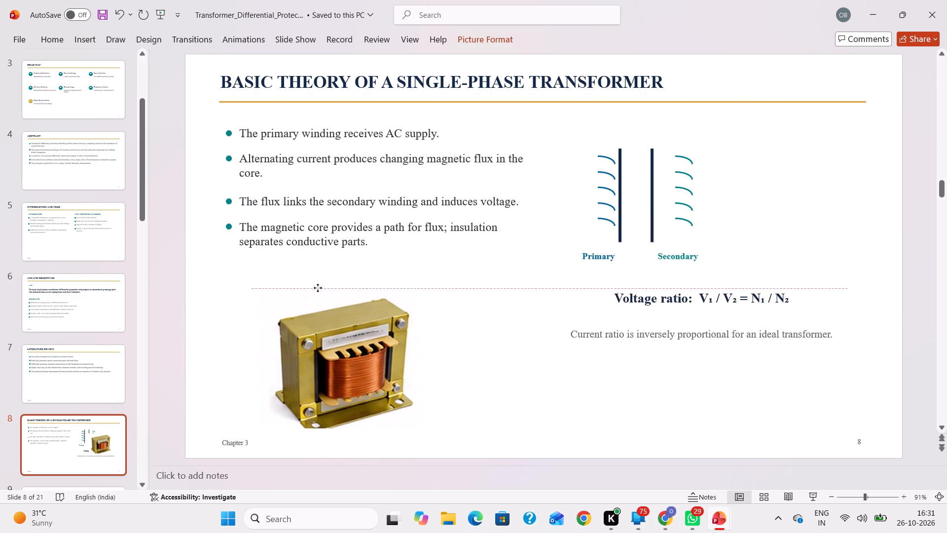
pyautogui.moveTo(318, 288); pyautogui.dragTo(326, 289)
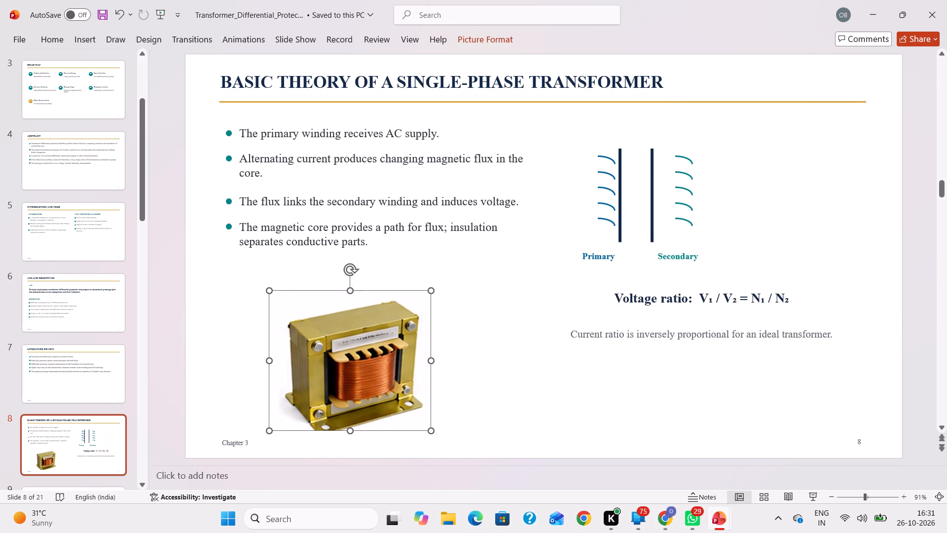
# Delete the two vertical core lines and all the secondary winding arcs from the transformer diagram on slide 8.
pyautogui.click(613, 224)
pyautogui.click(607, 224)
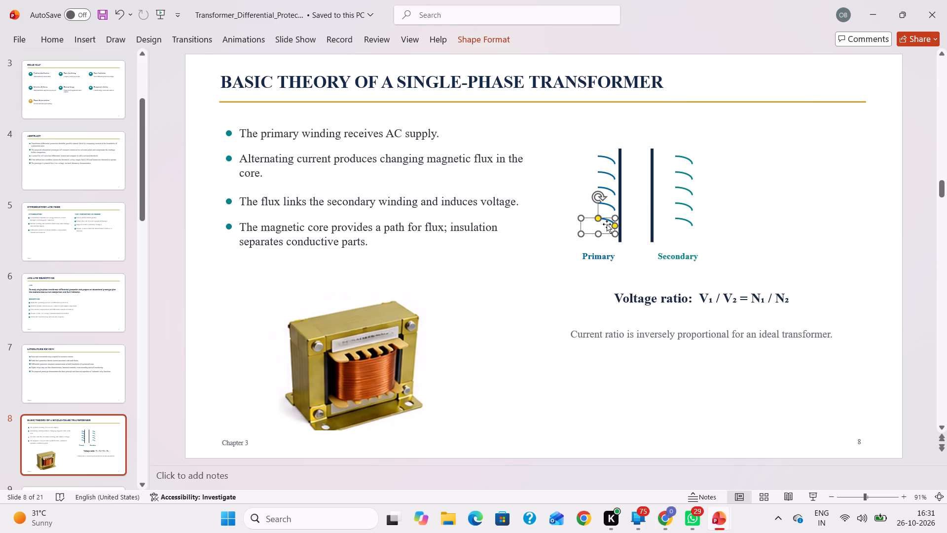
pyautogui.click(589, 140)
pyautogui.moveTo(587, 138); pyautogui.dragTo(691, 225)
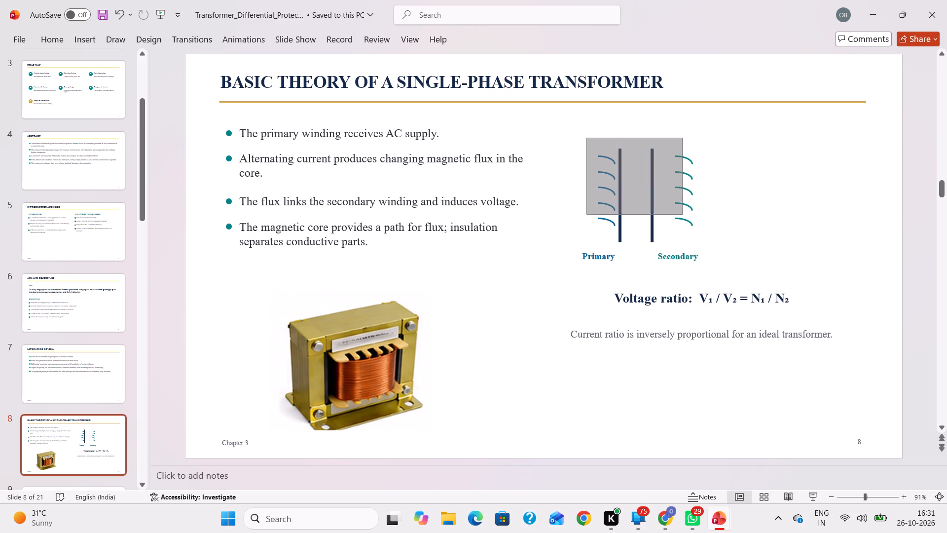
pyautogui.moveTo(691, 225); pyautogui.dragTo(721, 271)
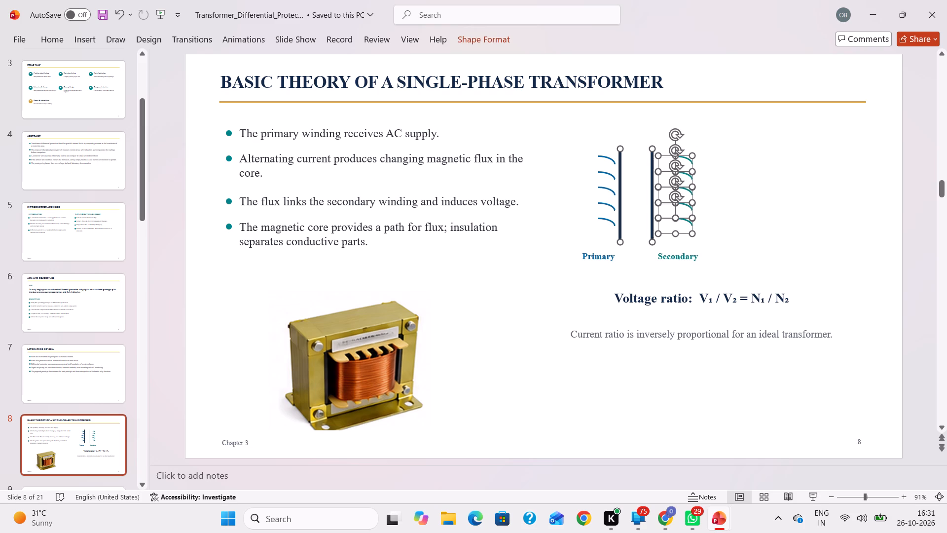
pyautogui.press('BackSpace')
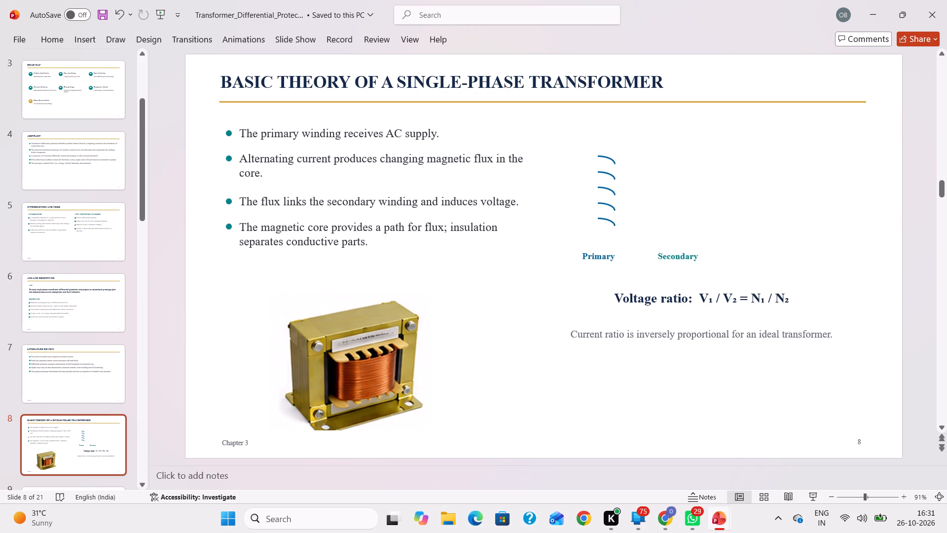
# Delete the primary winding arcs and the Primary and Secondary labels from the transformer diagram on slide 8.
pyautogui.moveTo(574, 141); pyautogui.dragTo(578, 150)
pyautogui.moveTo(578, 150); pyautogui.dragTo(649, 270)
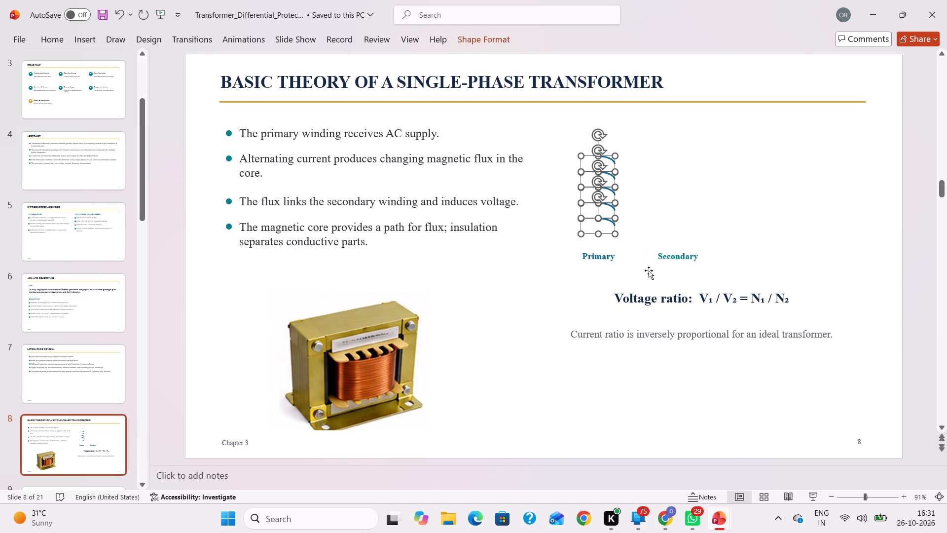
pyautogui.press('BackSpace')
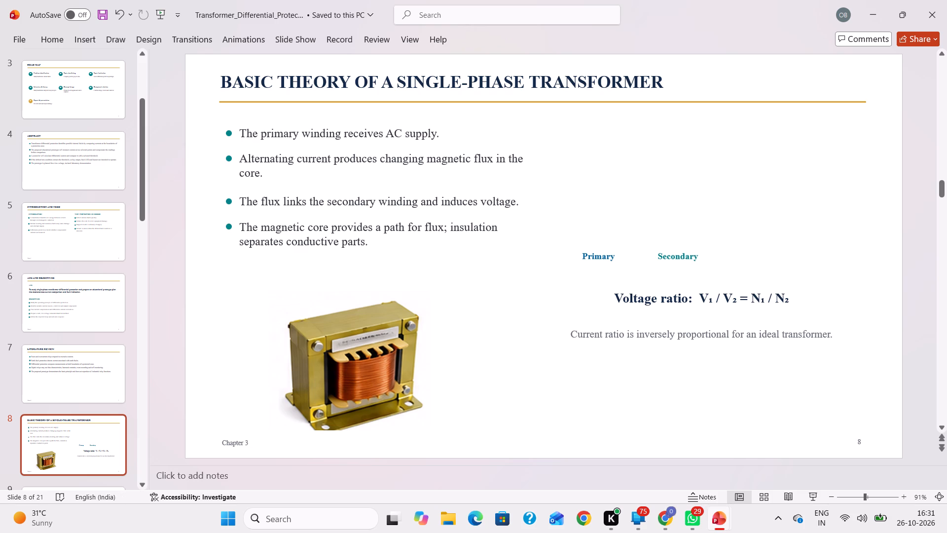
pyautogui.moveTo(572, 236); pyautogui.dragTo(737, 279)
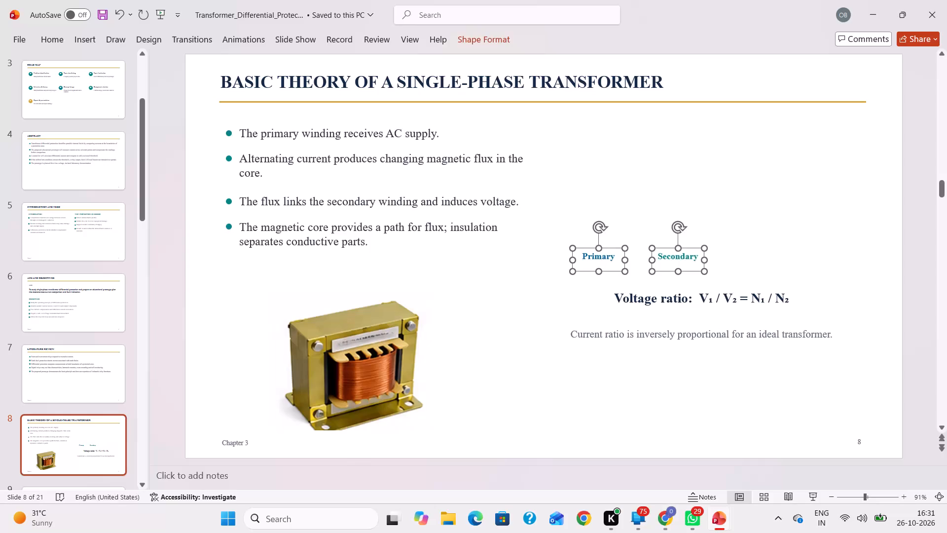
pyautogui.press('BackSpace')
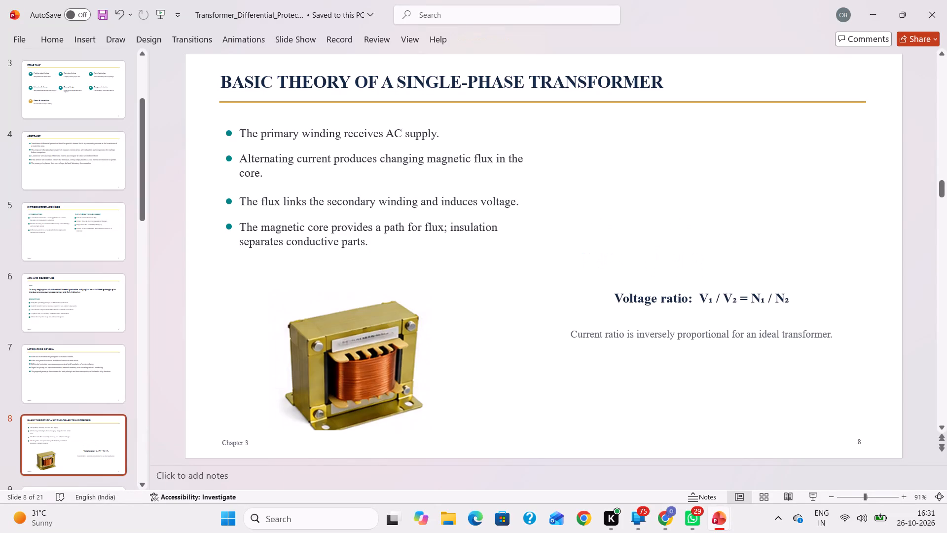
# Move the transformer picture on slide 8 into the cleared diagram space above the voltage ratio formula.
pyautogui.click(337, 344)
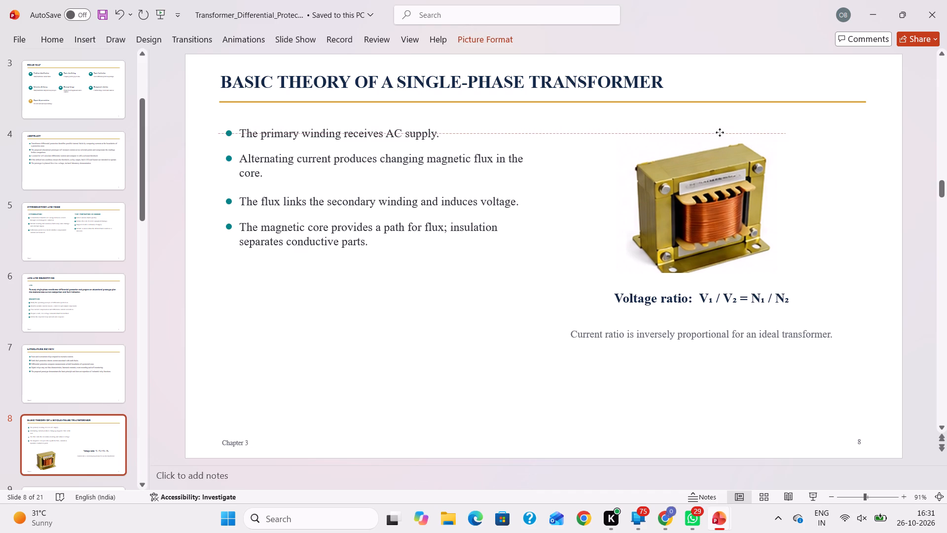
pyautogui.click(529, 229)
pyautogui.click(538, 370)
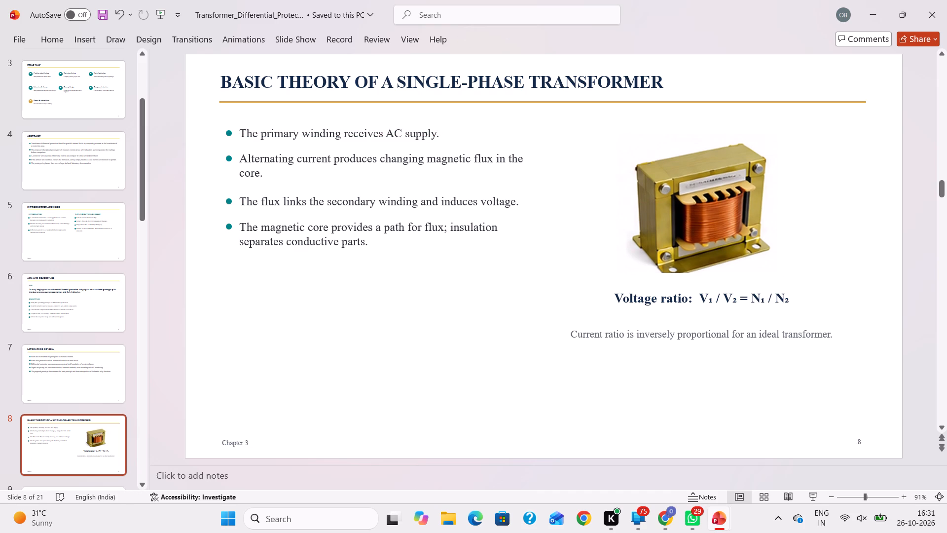
# On the Transformer Differential Protection slide, move the circuit picture off the fault text to below the Basic Principle bullets and widen it slightly.
pyautogui.scroll(-2, 510, 351)
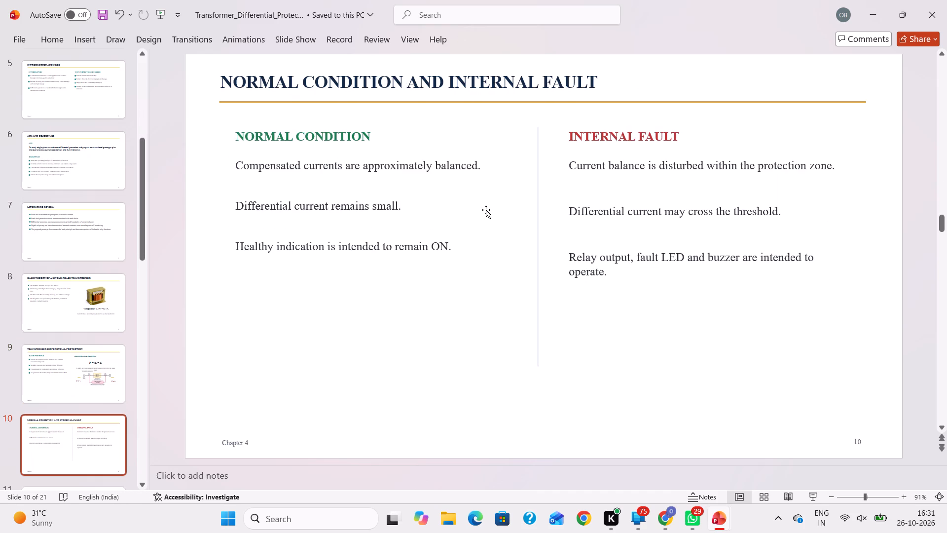
pyautogui.scroll(1, 486, 210)
pyautogui.click(705, 294)
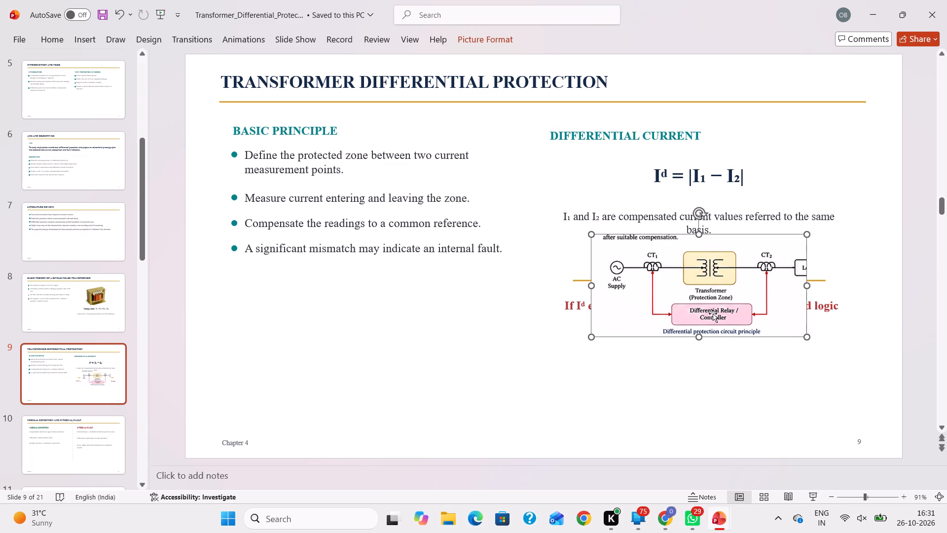
pyautogui.moveTo(728, 233); pyautogui.dragTo(716, 270)
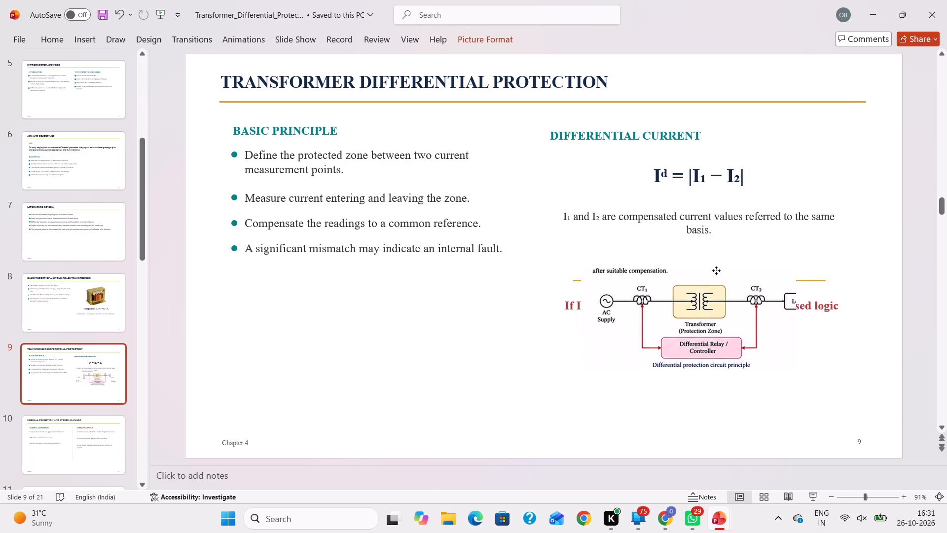
pyautogui.moveTo(716, 270); pyautogui.dragTo(412, 318)
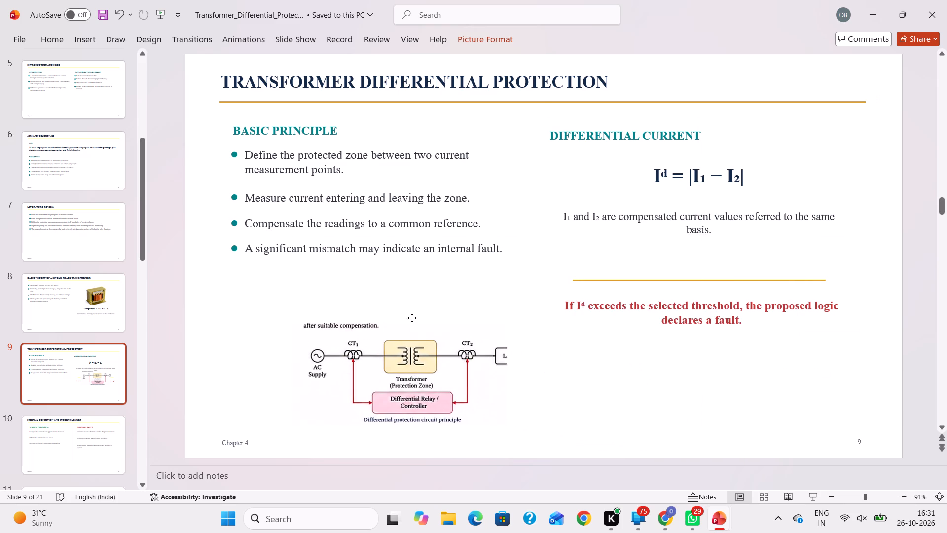
pyautogui.moveTo(412, 318); pyautogui.dragTo(391, 295)
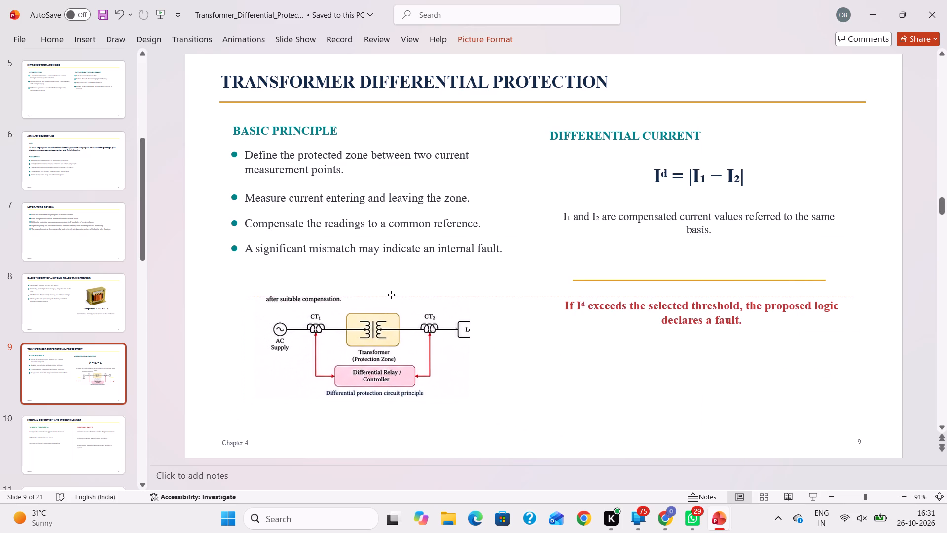
pyautogui.moveTo(391, 295); pyautogui.dragTo(377, 288)
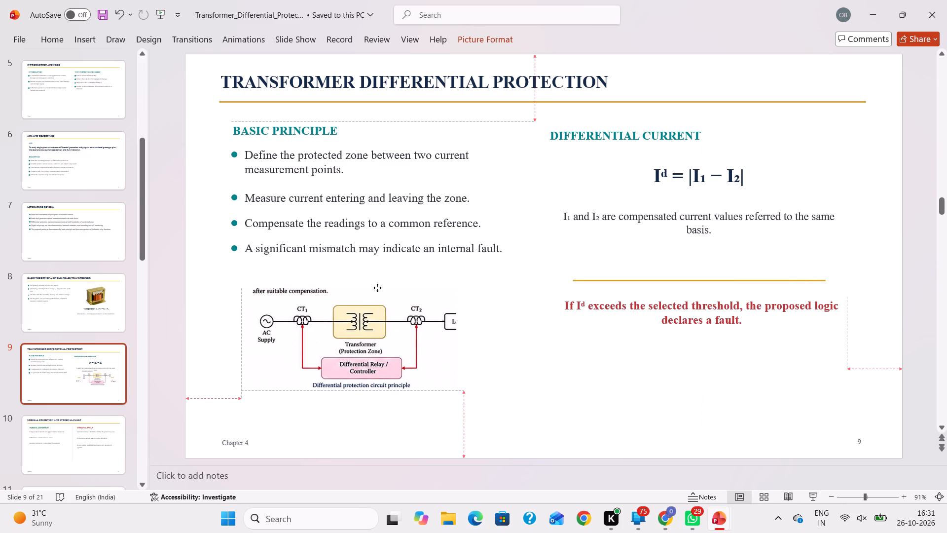
pyautogui.moveTo(377, 288); pyautogui.dragTo(376, 287)
pyautogui.moveTo(457, 339); pyautogui.dragTo(481, 342)
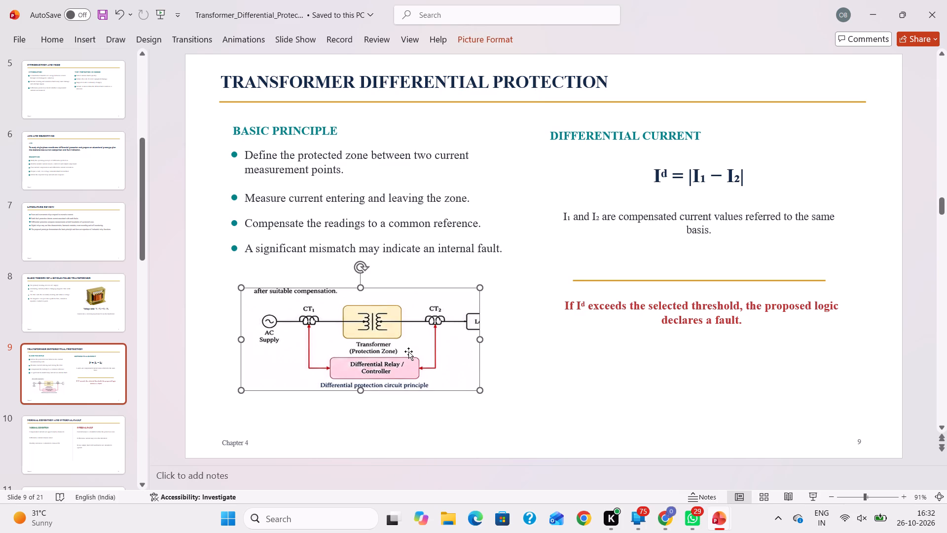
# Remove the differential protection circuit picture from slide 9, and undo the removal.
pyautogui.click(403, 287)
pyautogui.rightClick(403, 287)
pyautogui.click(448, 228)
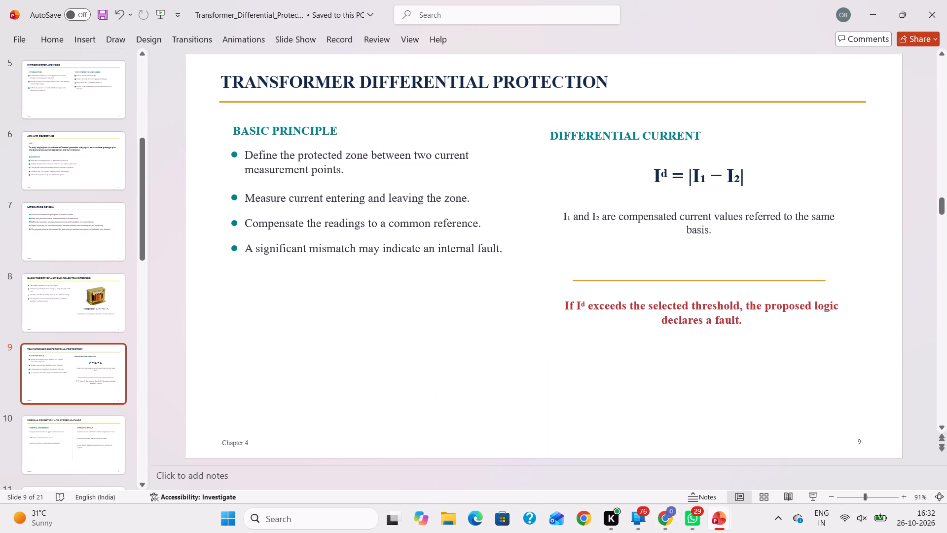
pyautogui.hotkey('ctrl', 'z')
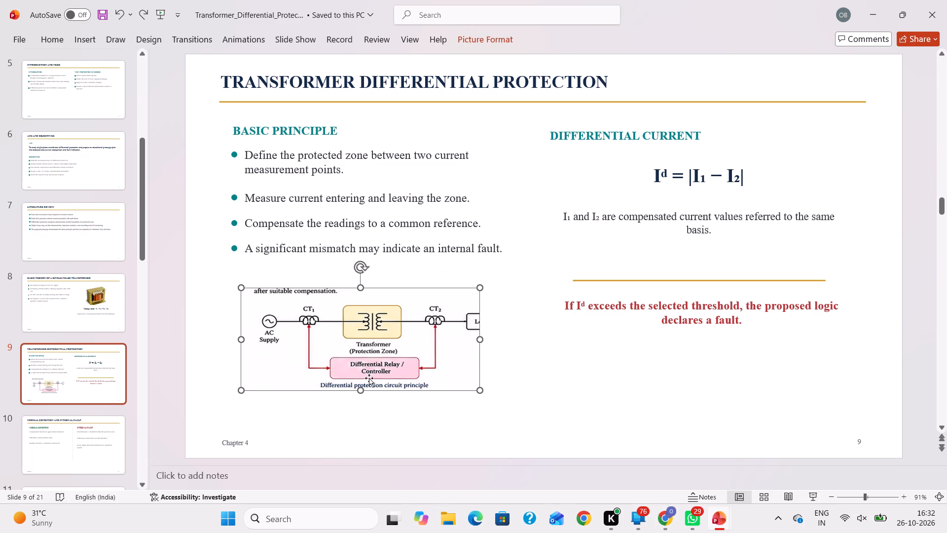
# Enlarge the circuit picture on slide 9, stretching it down to just above the footer and across to the edge of the fault statement.
pyautogui.moveTo(361, 391); pyautogui.dragTo(362, 409)
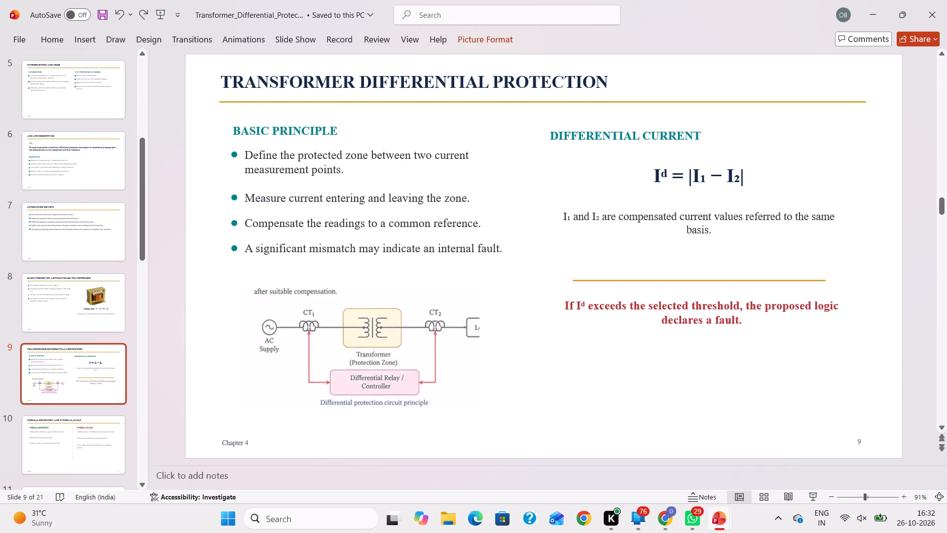
pyautogui.moveTo(362, 409); pyautogui.dragTo(381, 301)
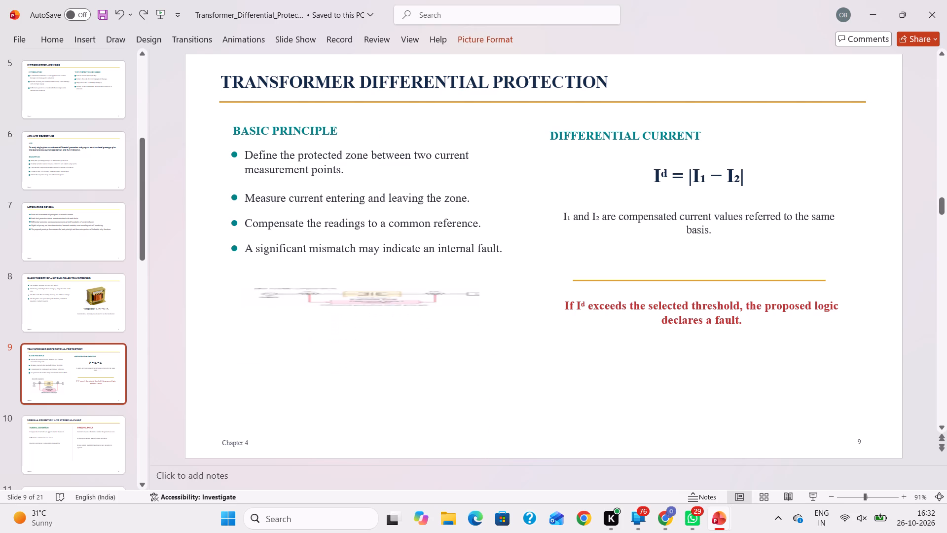
pyautogui.moveTo(381, 301); pyautogui.dragTo(383, 409)
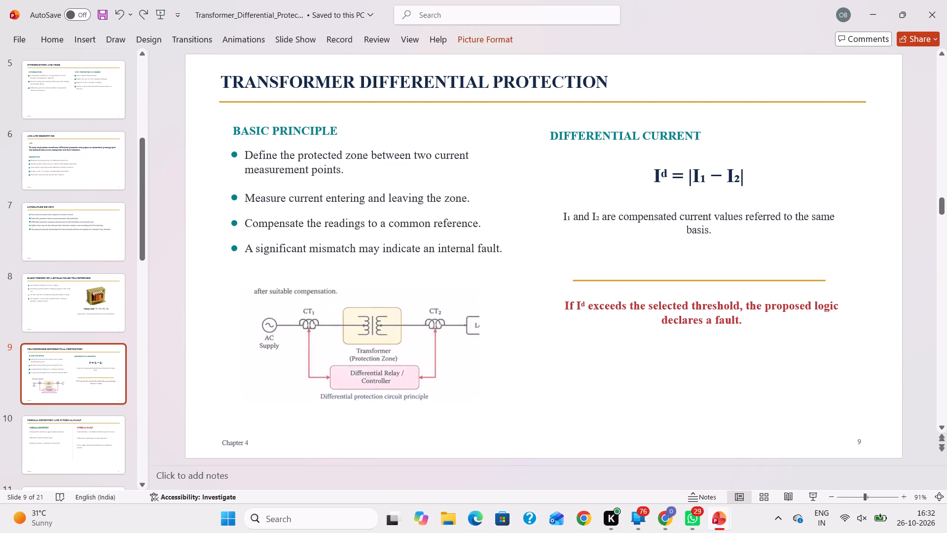
pyautogui.moveTo(383, 409); pyautogui.dragTo(380, 423)
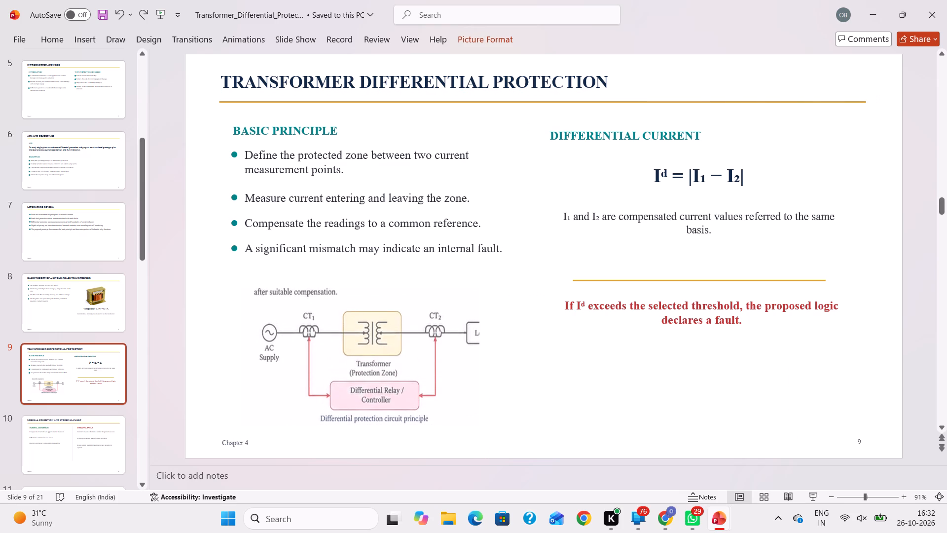
pyautogui.moveTo(380, 423); pyautogui.dragTo(380, 423)
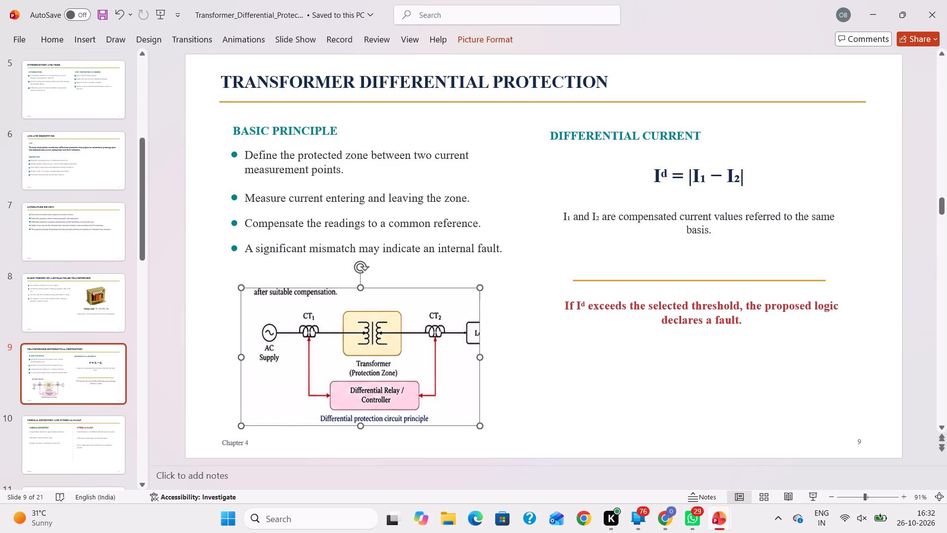
pyautogui.moveTo(481, 357); pyautogui.dragTo(566, 364)
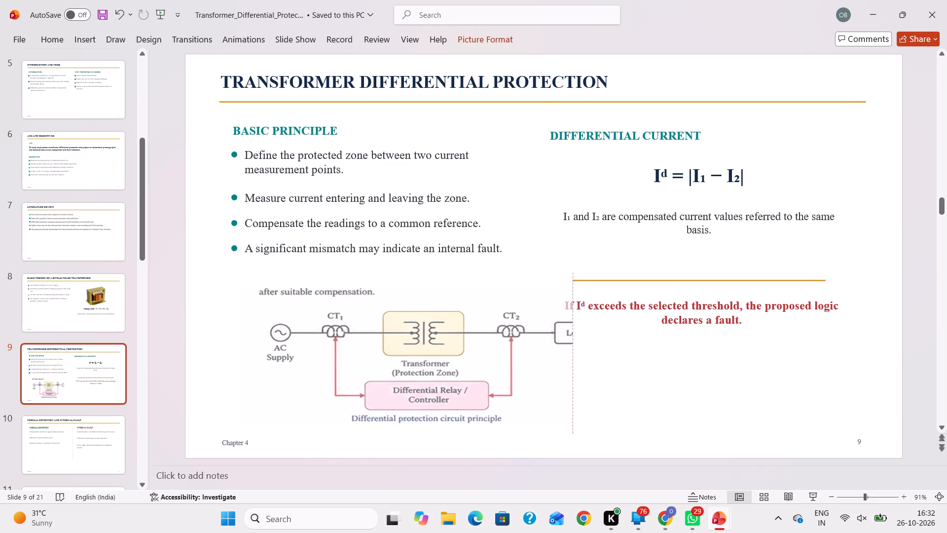
pyautogui.moveTo(566, 364); pyautogui.dragTo(561, 366)
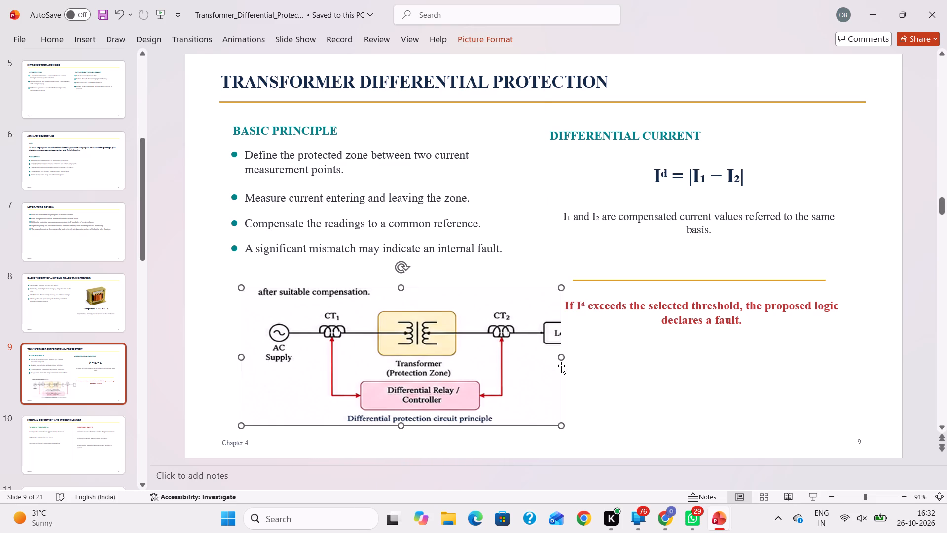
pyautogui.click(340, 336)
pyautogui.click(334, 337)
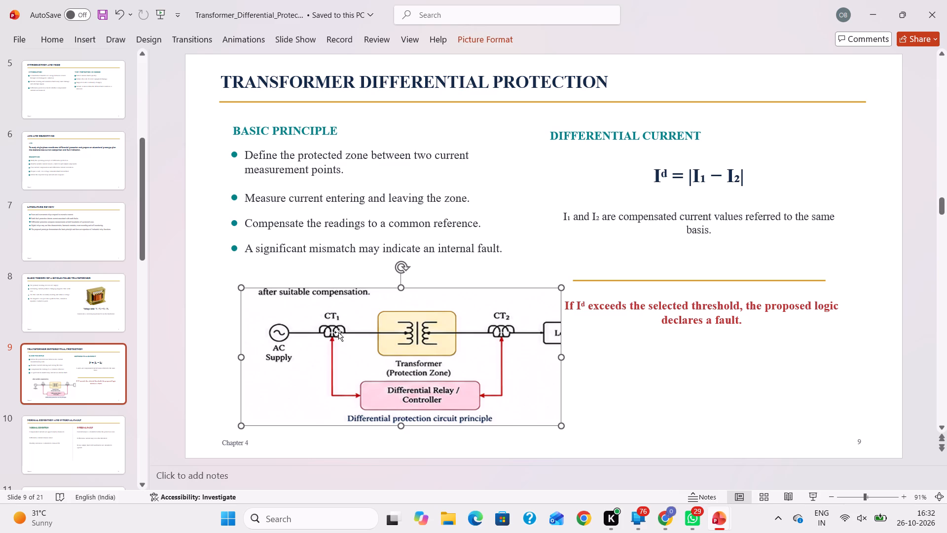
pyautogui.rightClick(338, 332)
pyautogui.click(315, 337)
# Minimize the transformer differential protection presentation and the recovered arc fault presentation windows.
pyautogui.click(874, 17)
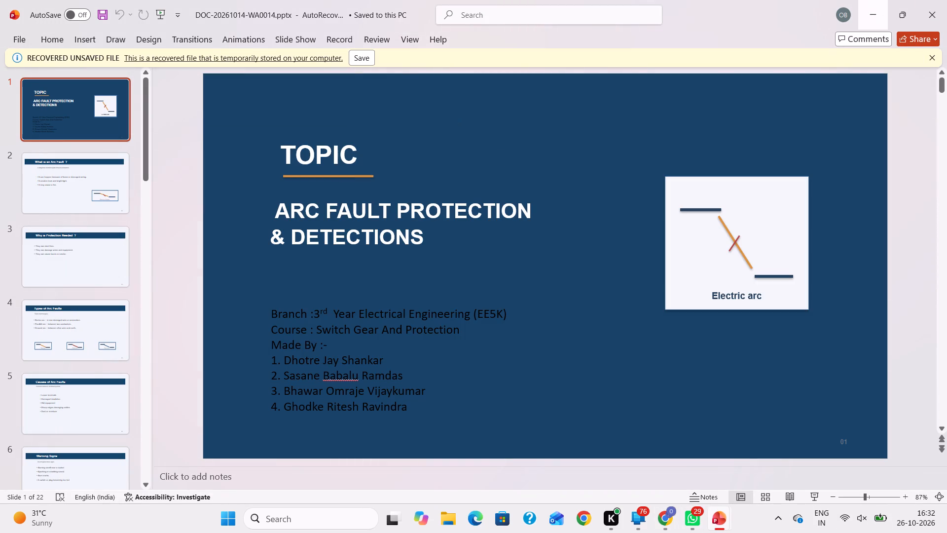
pyautogui.click(879, 17)
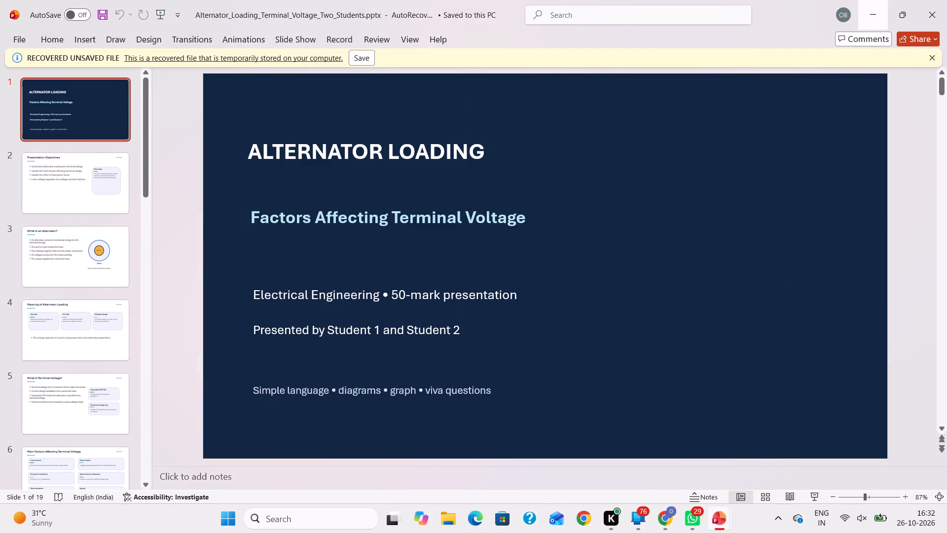
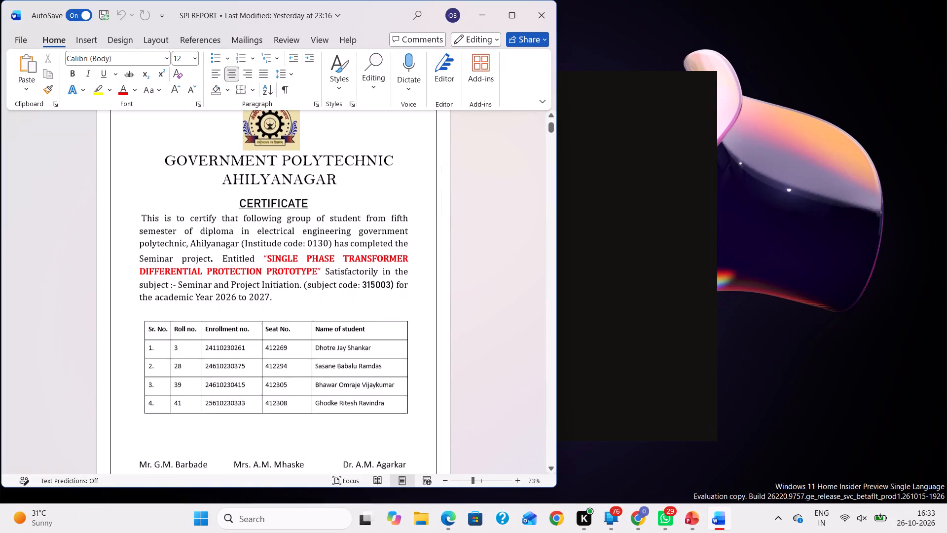
# Look through the SPI REPORT document from the certificate page to the Chapter 5 overview for a suitable circuit diagram.
pyautogui.scroll(-16, 305, 298)
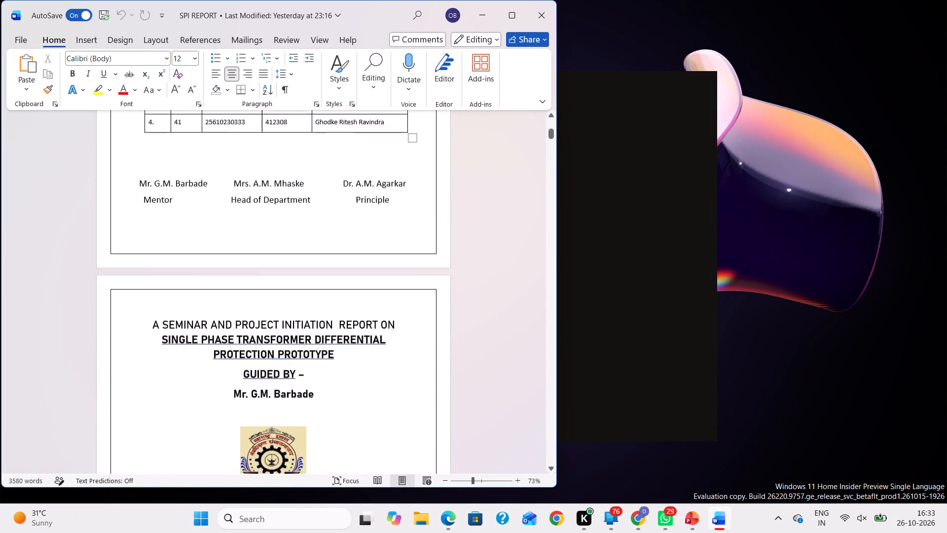
pyautogui.scroll(-20, 303, 299)
pyautogui.scroll(-20, 303, 299)
pyautogui.scroll(-20, 303, 299)
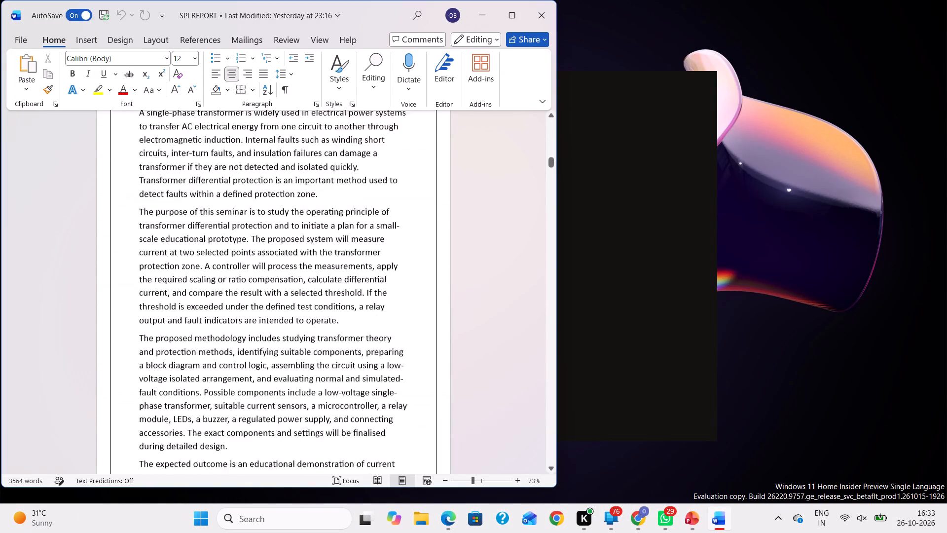
pyautogui.scroll(-20, 289, 294)
pyautogui.scroll(-20, 289, 294)
pyautogui.scroll(-20, 289, 294)
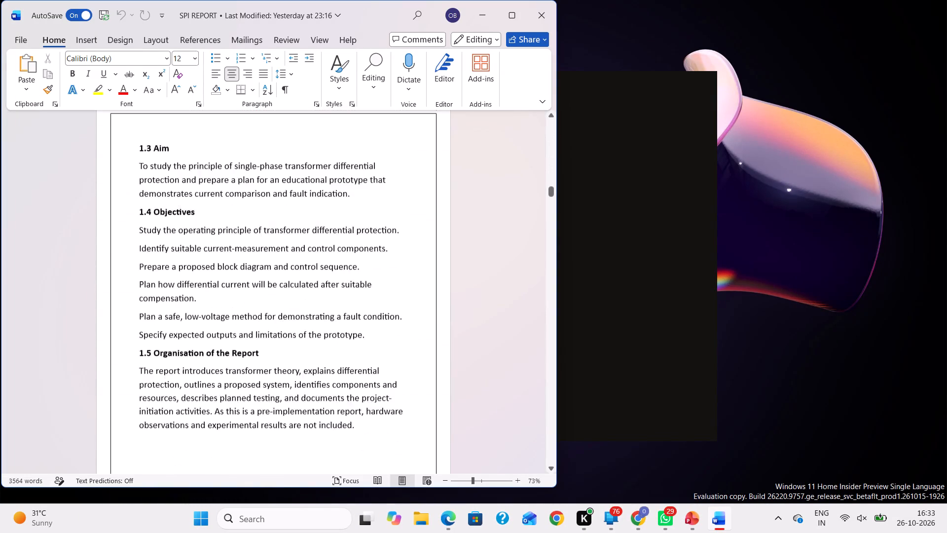
pyautogui.scroll(-20, 286, 286)
pyautogui.scroll(-20, 286, 286)
pyautogui.scroll(-20, 286, 286)
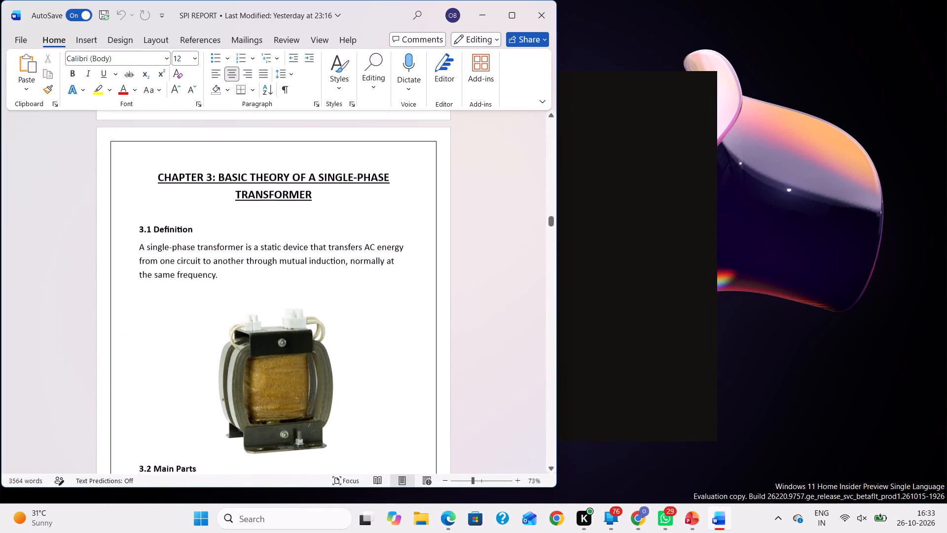
pyautogui.scroll(-11, 282, 283)
pyautogui.scroll(-20, 282, 150)
pyautogui.scroll(-1, 282, 150)
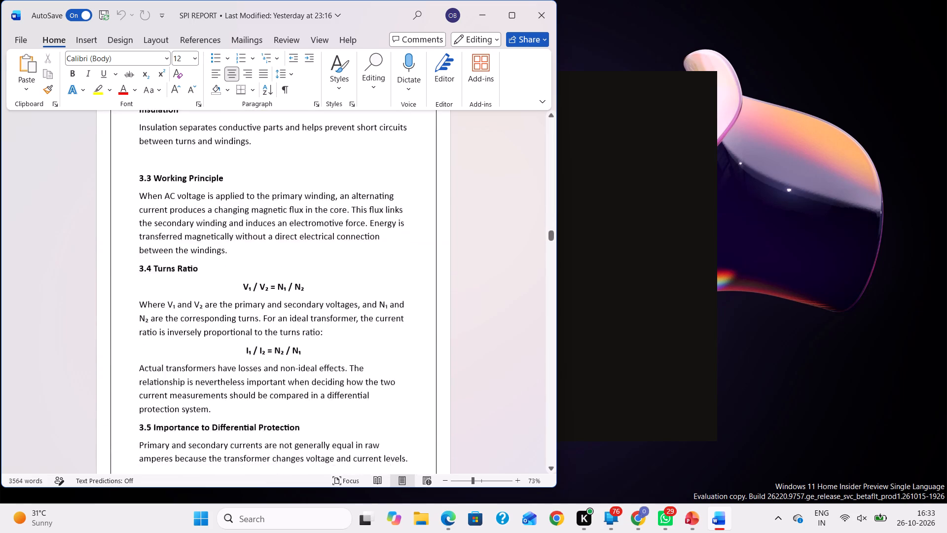
pyautogui.scroll(-20, 289, 232)
pyautogui.scroll(-5, 289, 232)
pyautogui.scroll(-15, 307, 169)
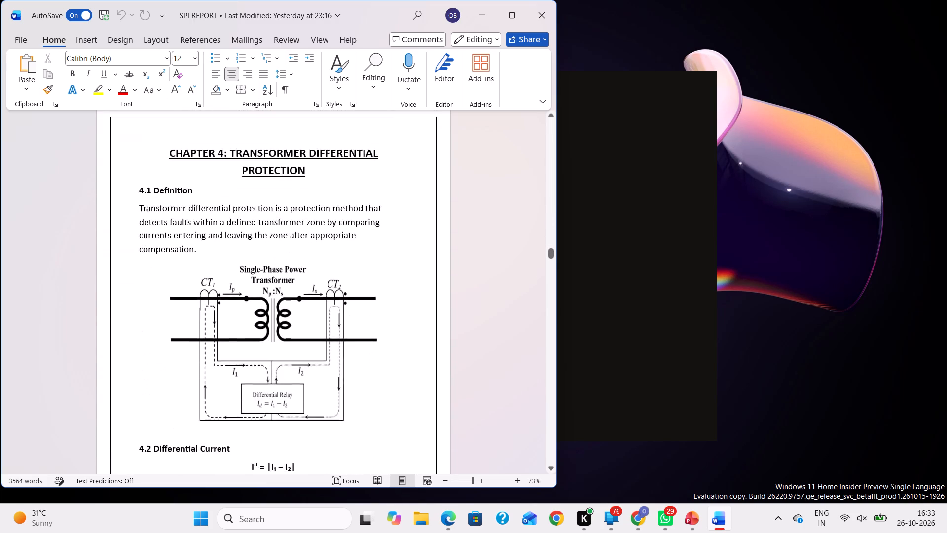
pyautogui.scroll(-20, 306, 169)
pyautogui.scroll(-19, 306, 169)
pyautogui.scroll(-5, 305, 171)
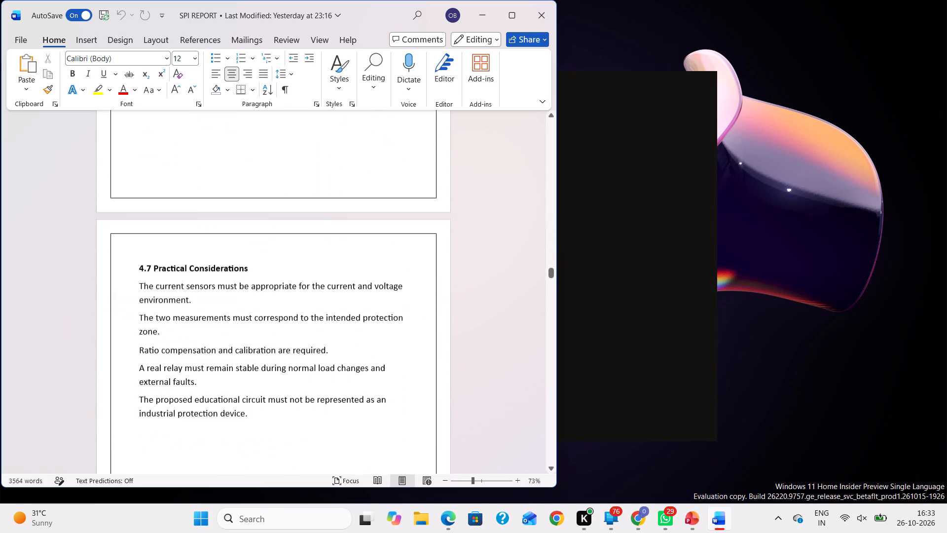
pyautogui.scroll(-9, 305, 171)
pyautogui.scroll(-15, 305, 171)
pyautogui.scroll(-7, 305, 171)
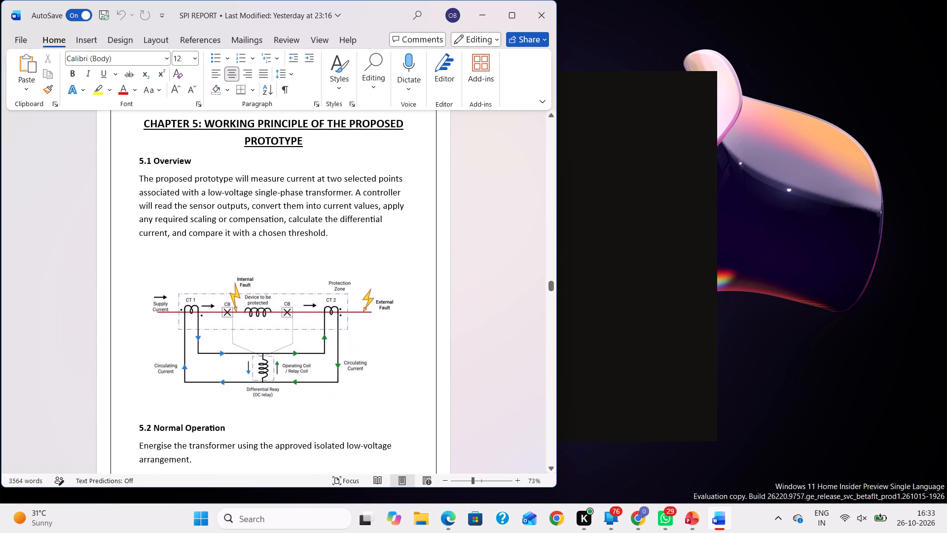
# Bring back the transformer differential protection presentation and arrange it side by side with the SPI REPORT document.
pyautogui.click(689, 517)
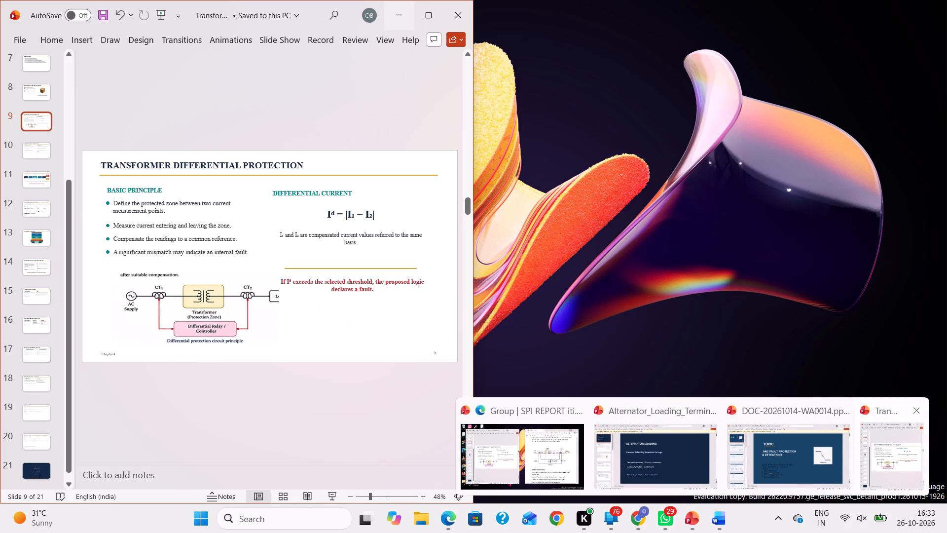
pyautogui.click(906, 459)
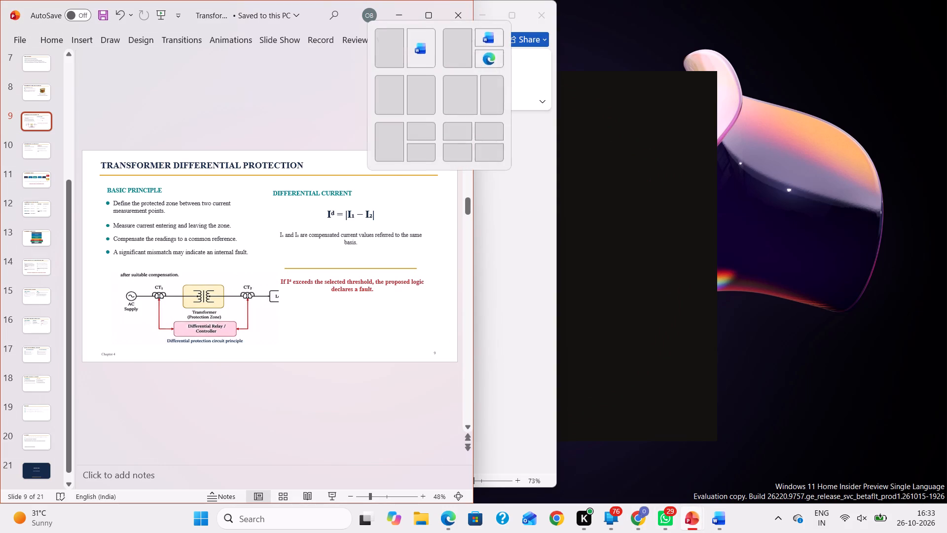
pyautogui.click(433, 44)
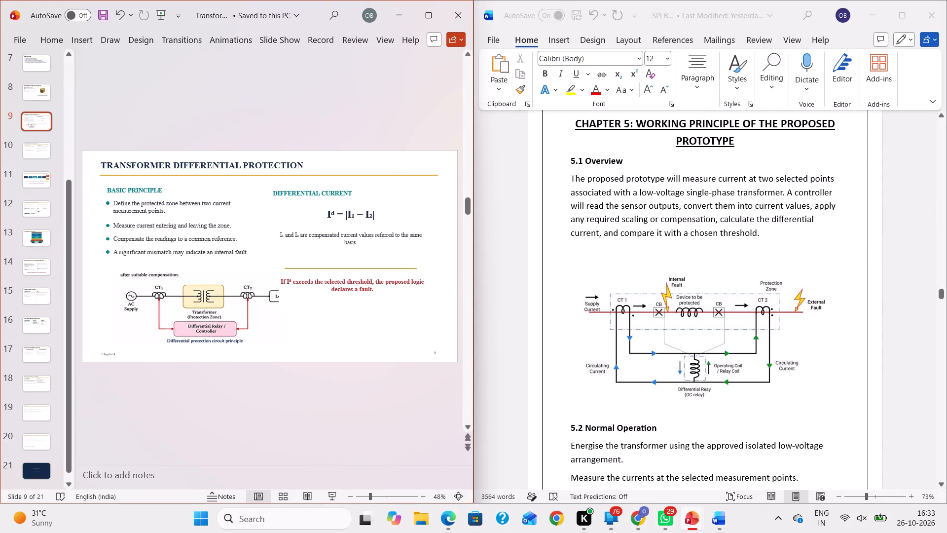
# Copy the circulating-current circuit picture from section 5.1 of the report onto slide 9 of the presentation.
pyautogui.click(682, 348)
pyautogui.doubleClick(691, 340)
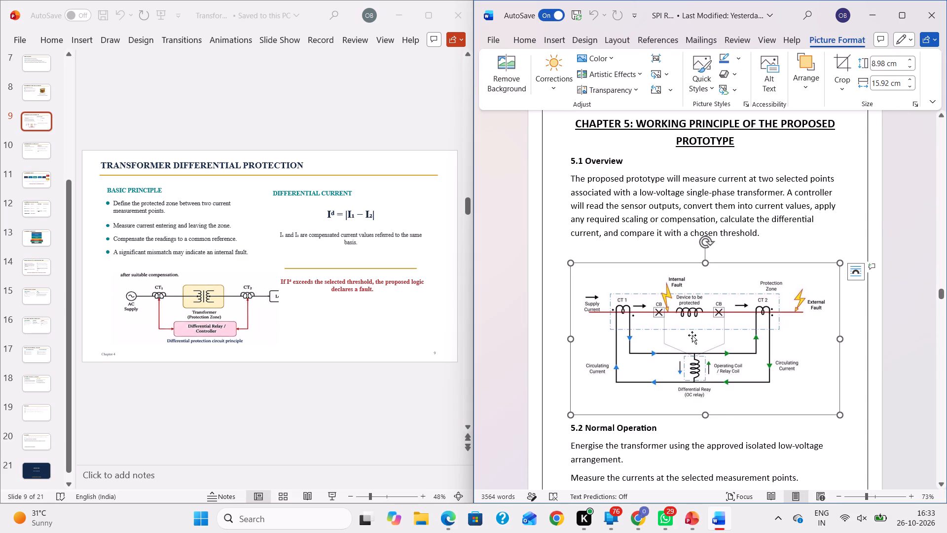
pyautogui.rightClick(692, 335)
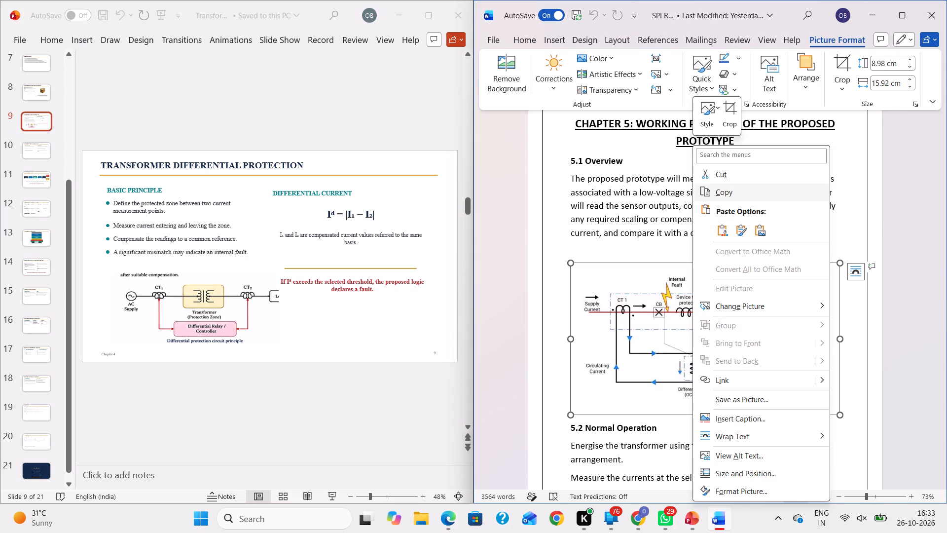
pyautogui.click(735, 199)
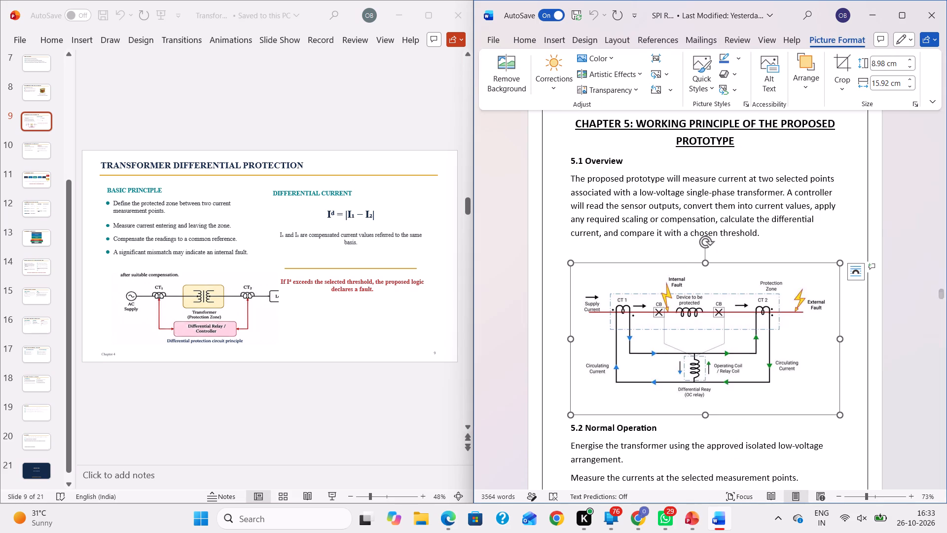
pyautogui.click(180, 323)
pyautogui.click(188, 310)
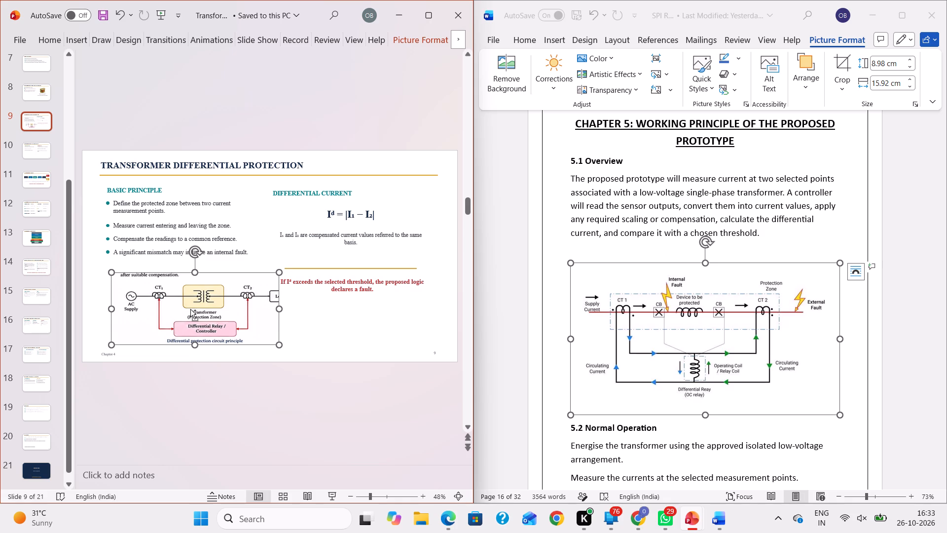
pyautogui.hotkey('ctrl', 'v')
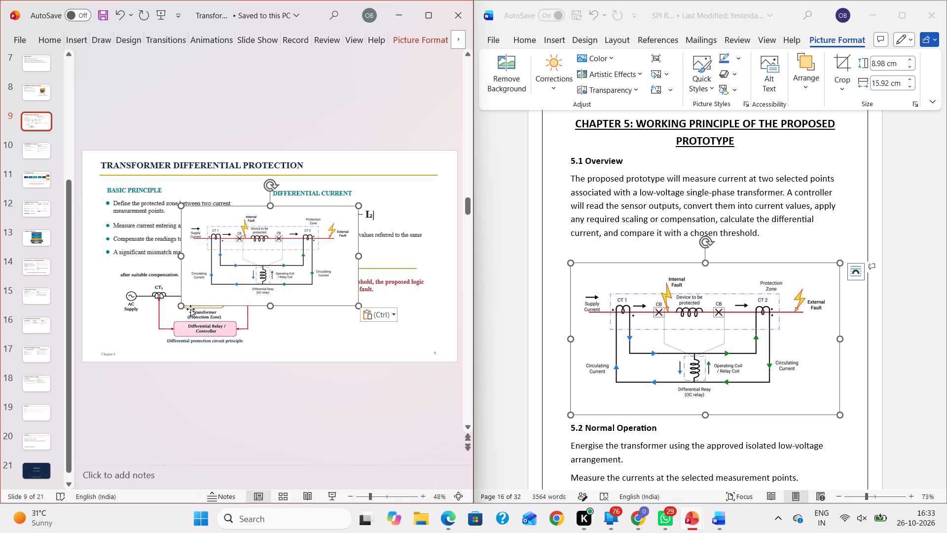
# Delete the old differential protection circuit picture from slide 9.
pyautogui.click(185, 326)
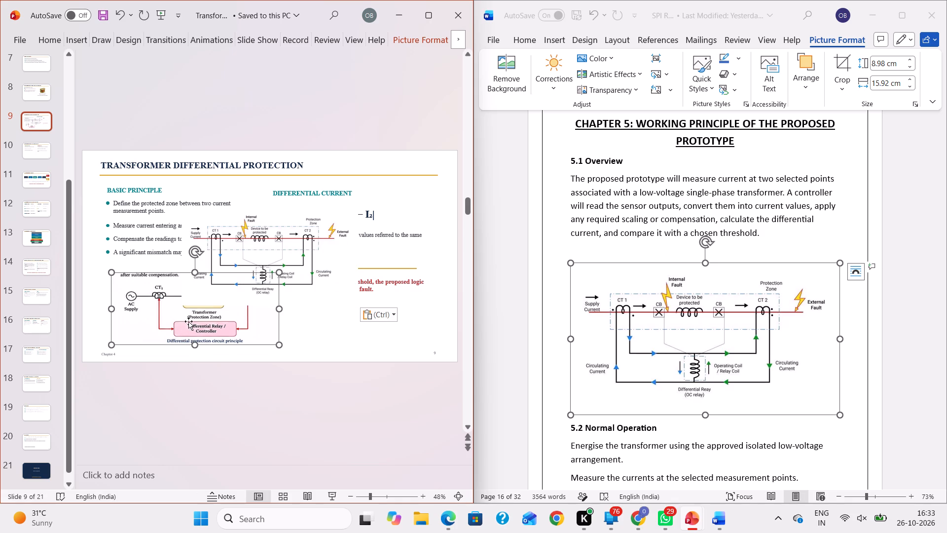
pyautogui.rightClick(190, 319)
pyautogui.press('BackSpace')
pyautogui.click(230, 40)
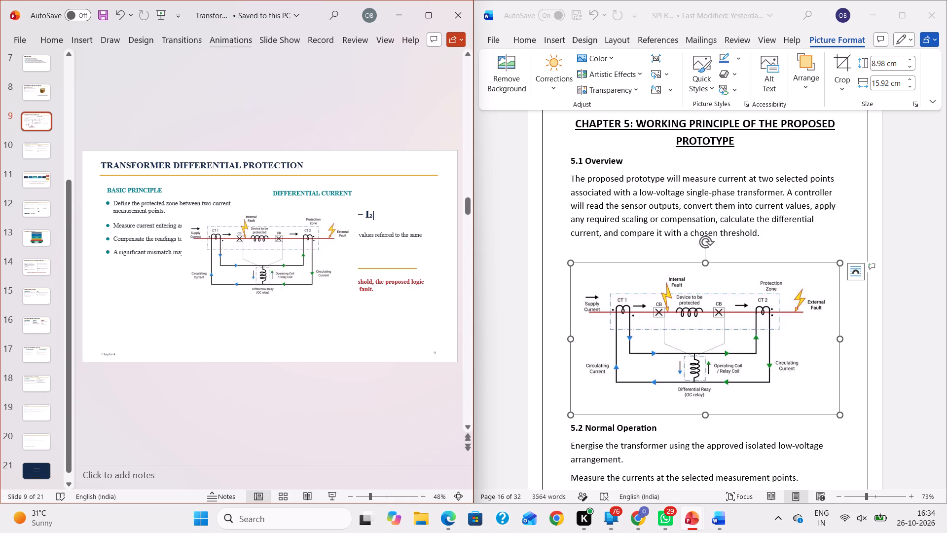
# Move the pasted circuit picture below the Basic Principle bullets and shrink it to fit above the footer.
pyautogui.click(245, 268)
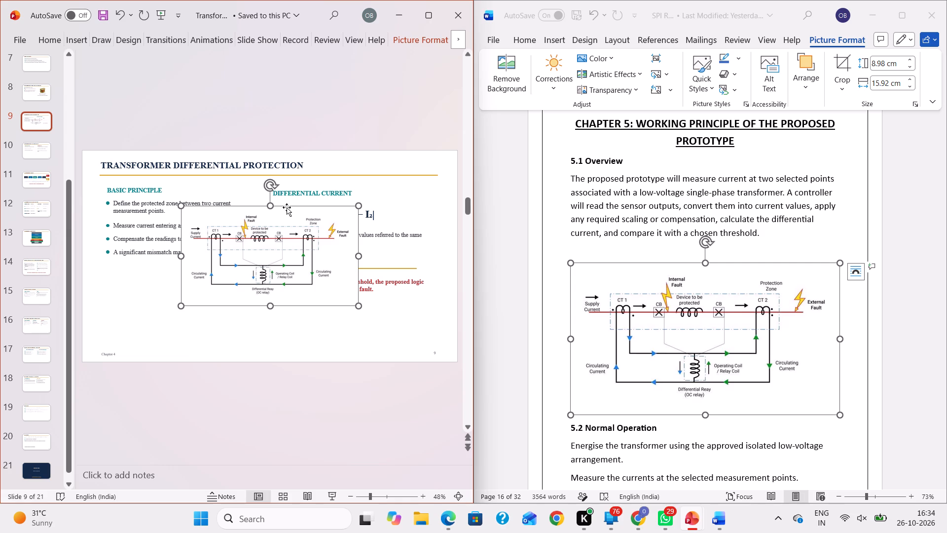
pyautogui.moveTo(288, 206); pyautogui.dragTo(206, 266)
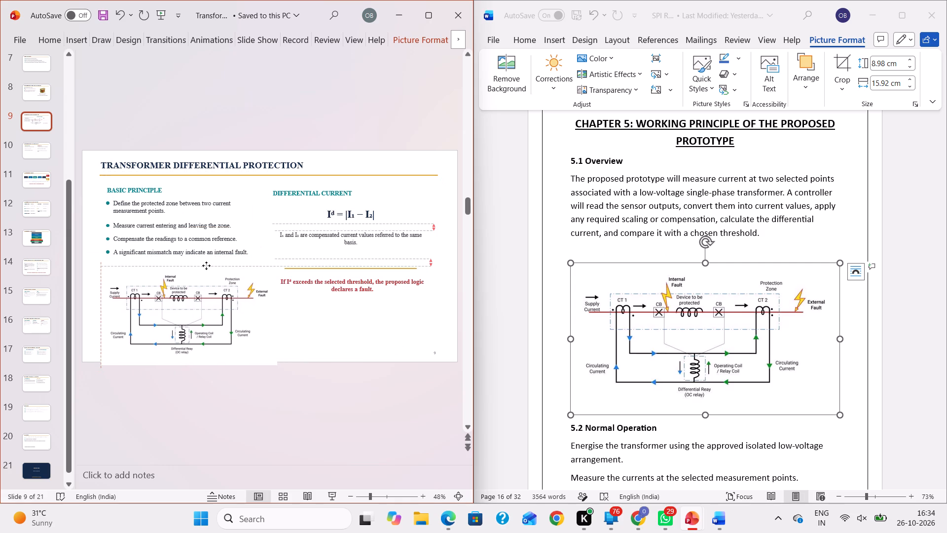
pyautogui.moveTo(206, 266); pyautogui.dragTo(208, 262)
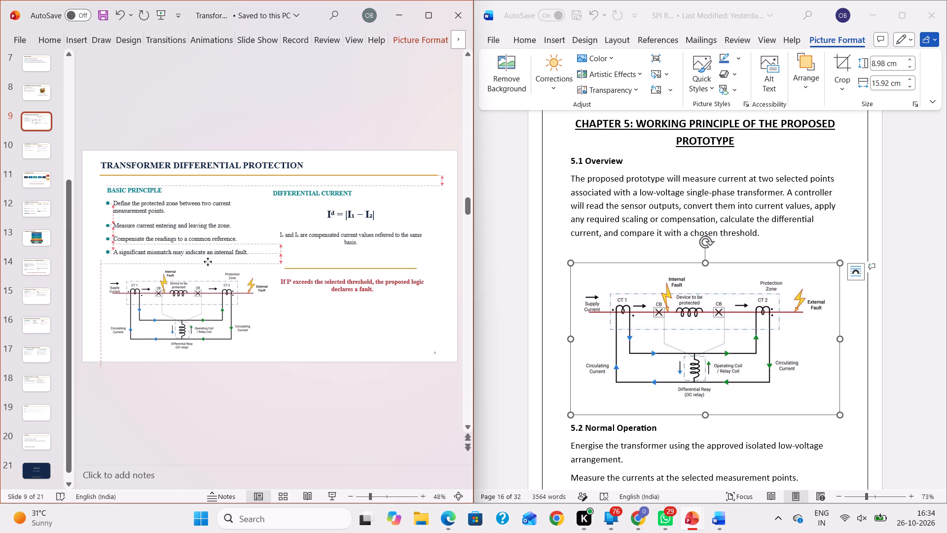
pyautogui.moveTo(208, 262); pyautogui.dragTo(209, 260)
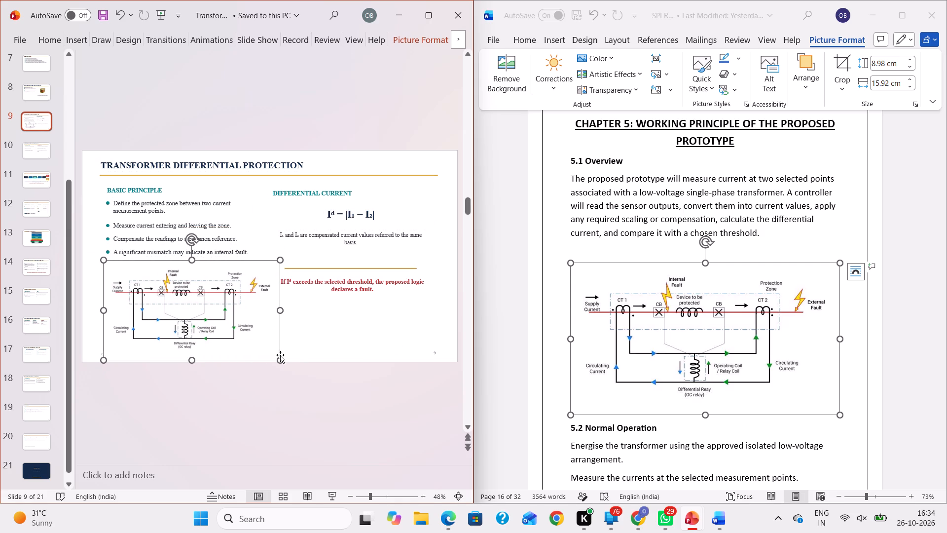
pyautogui.moveTo(280, 359); pyautogui.dragTo(256, 335)
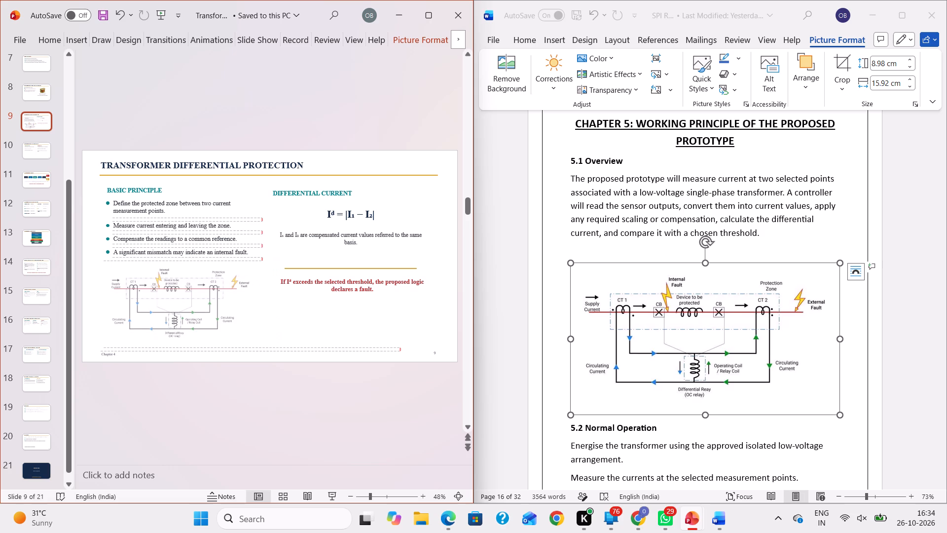
pyautogui.moveTo(256, 335); pyautogui.dragTo(256, 334)
pyautogui.moveTo(193, 301); pyautogui.dragTo(194, 305)
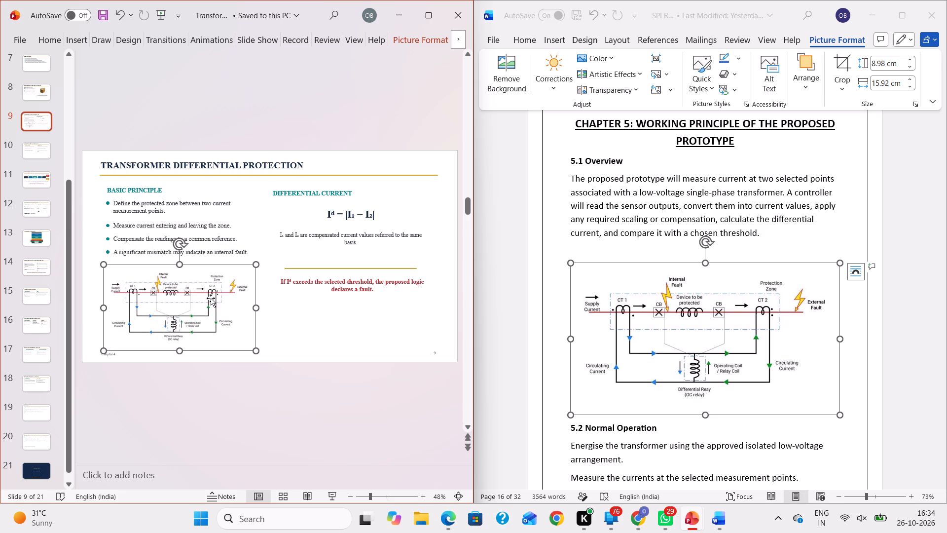
# Remove the red fault-threshold statement and the gold line above it from the Differential Current section on slide 9.
pyautogui.click(321, 284)
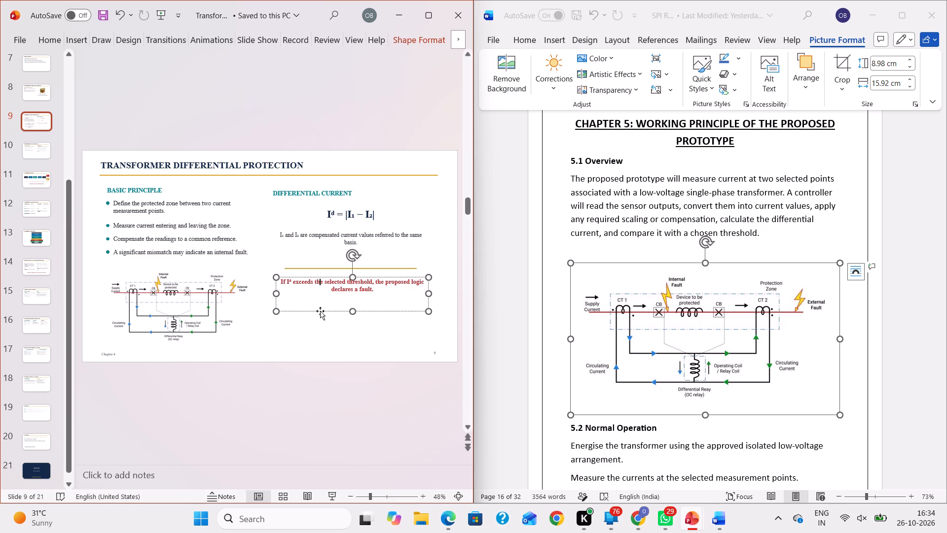
pyautogui.rightClick(320, 309)
pyautogui.click(355, 174)
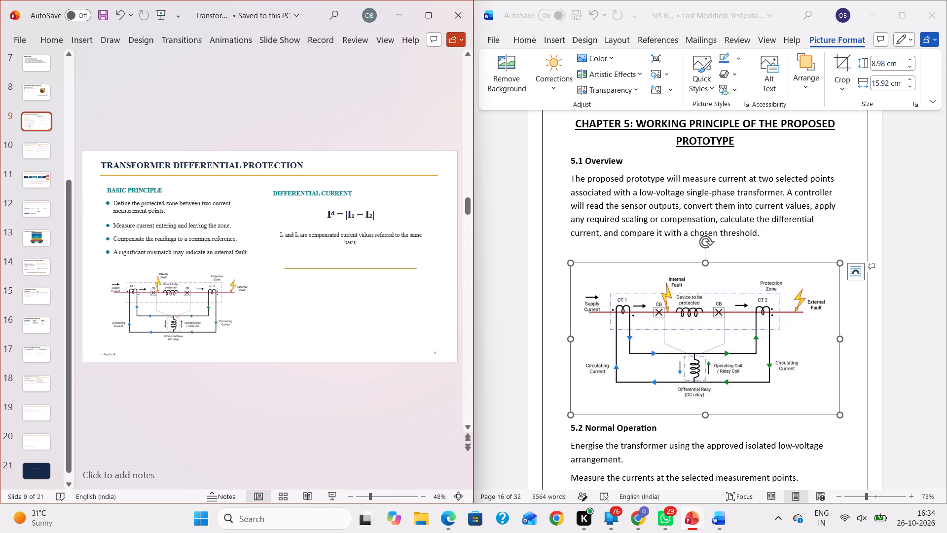
pyautogui.click(325, 268)
pyautogui.rightClick(325, 268)
pyautogui.press('BackSpace')
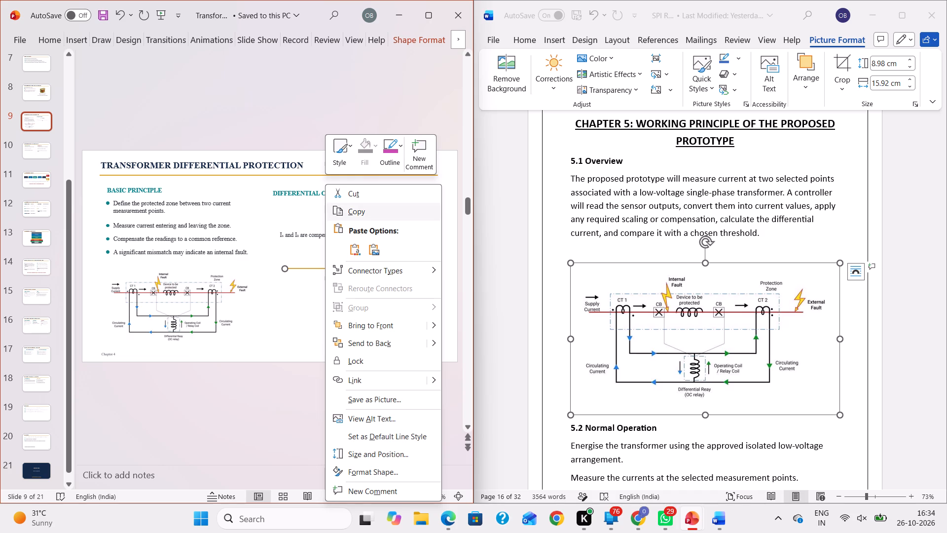
pyautogui.click(364, 202)
# Move the circuit picture beneath the Differential Current explanation and enlarge it to about the width of that text.
pyautogui.click(161, 303)
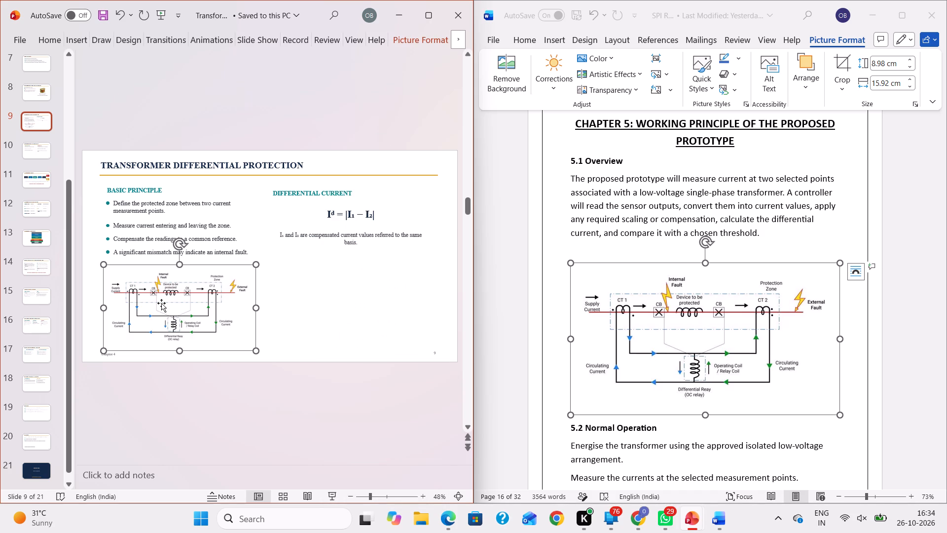
pyautogui.moveTo(158, 263); pyautogui.dragTo(267, 264)
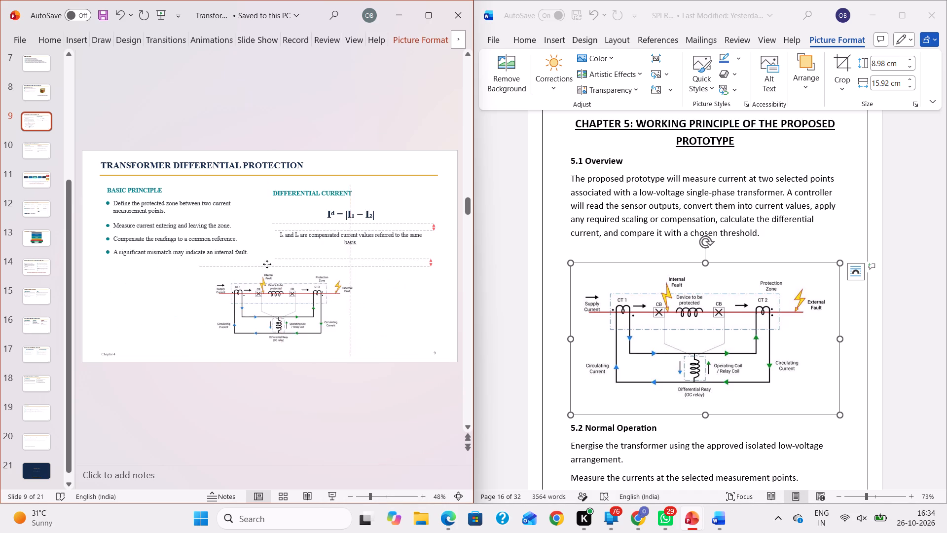
pyautogui.moveTo(267, 264); pyautogui.dragTo(331, 259)
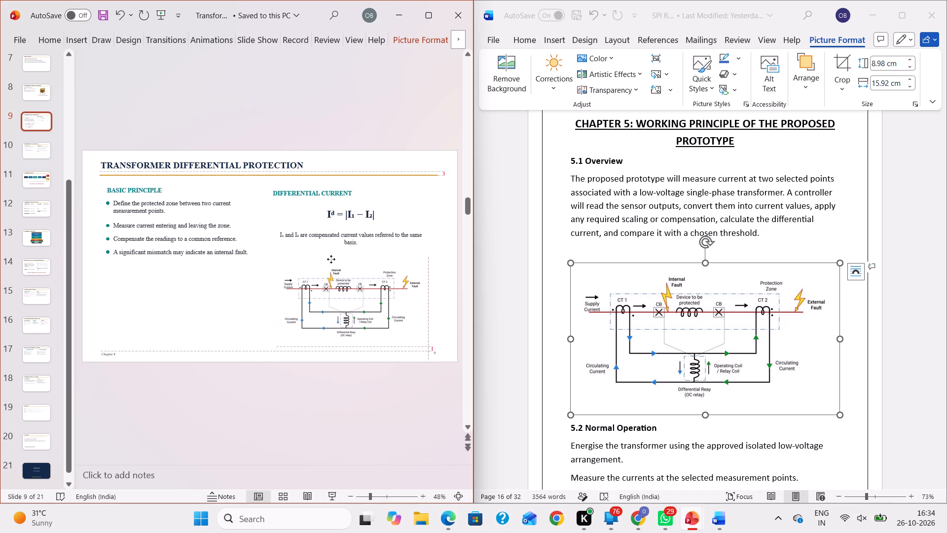
pyautogui.moveTo(331, 259); pyautogui.dragTo(313, 244)
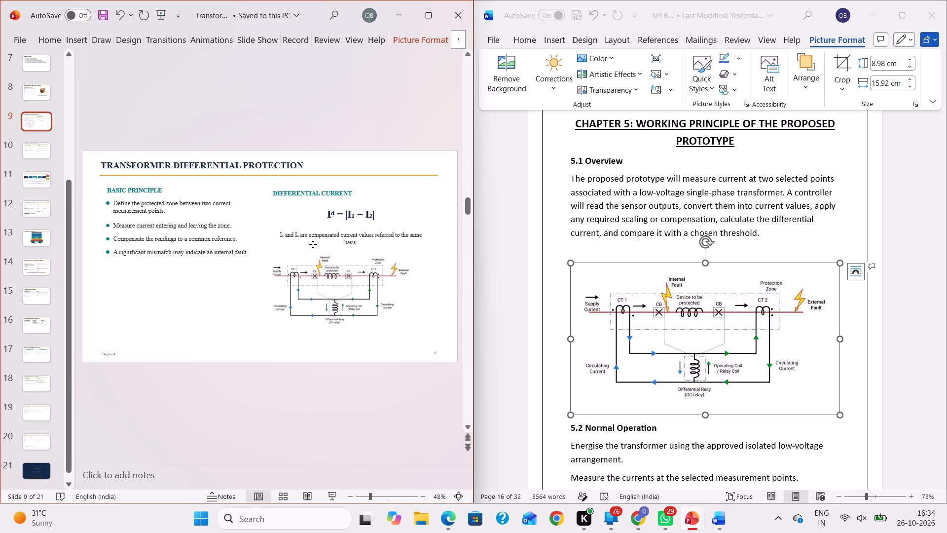
pyautogui.moveTo(313, 244); pyautogui.dragTo(311, 244)
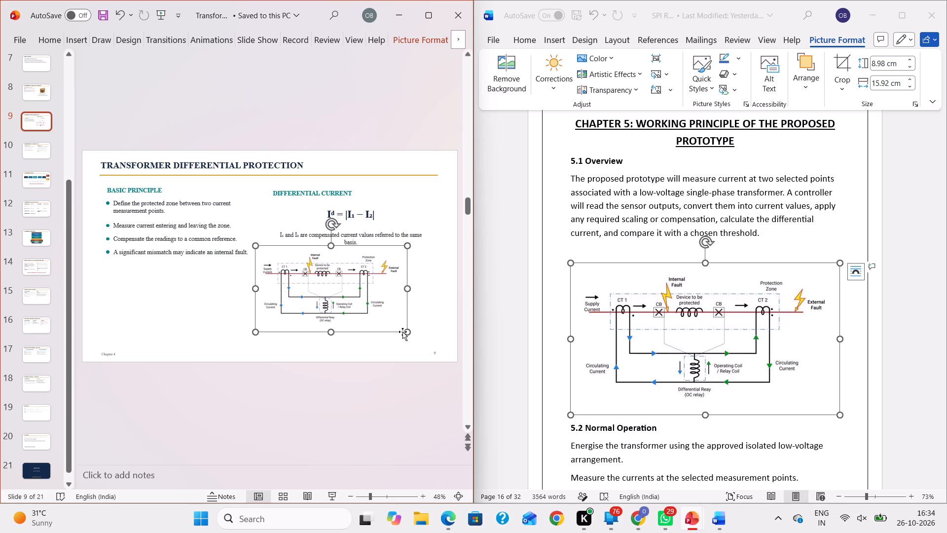
pyautogui.moveTo(407, 332); pyautogui.dragTo(424, 343)
pyautogui.click(208, 297)
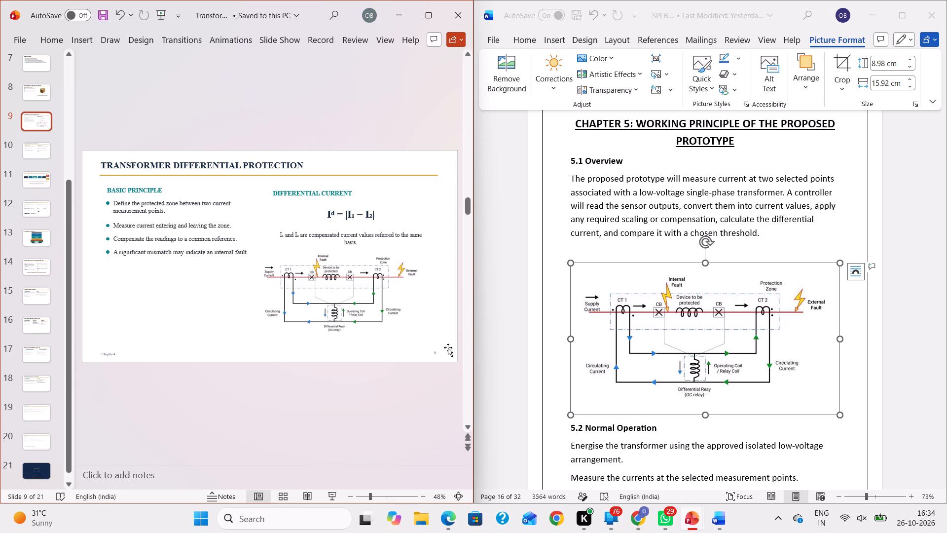
# Remove the red conceptual-design note from beneath the Proposed Block Diagram description on slide 11.
pyautogui.scroll(-1, 198, 281)
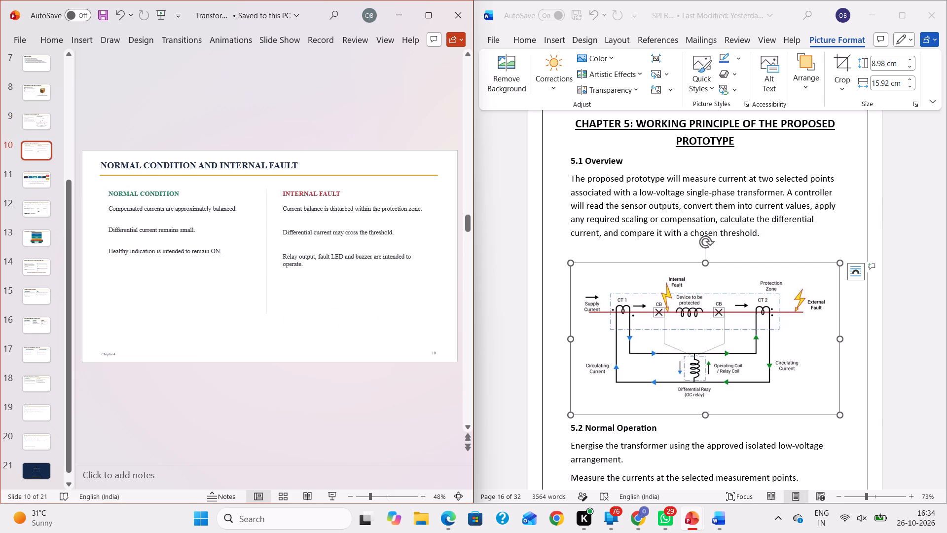
pyautogui.scroll(-1, 202, 269)
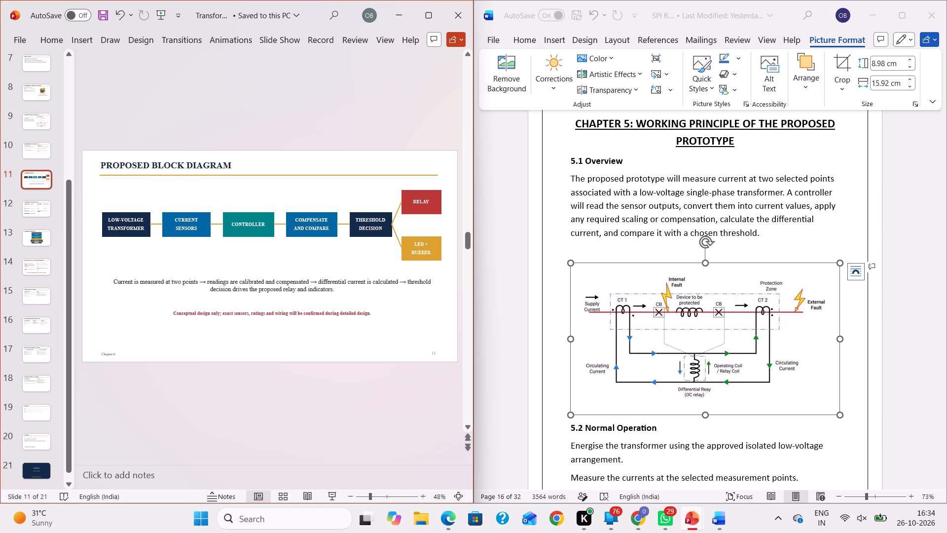
pyautogui.click(249, 318)
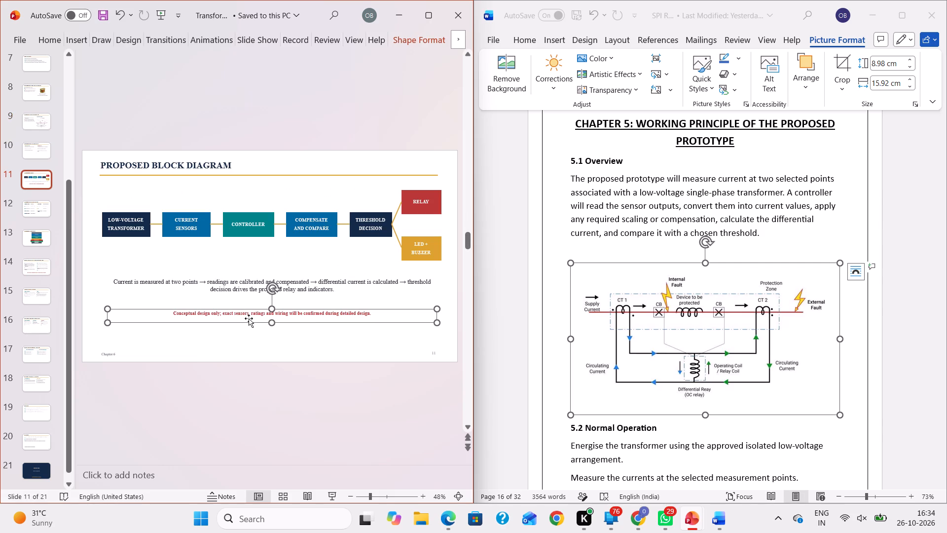
pyautogui.rightClick(252, 323)
pyautogui.press('BackSpace')
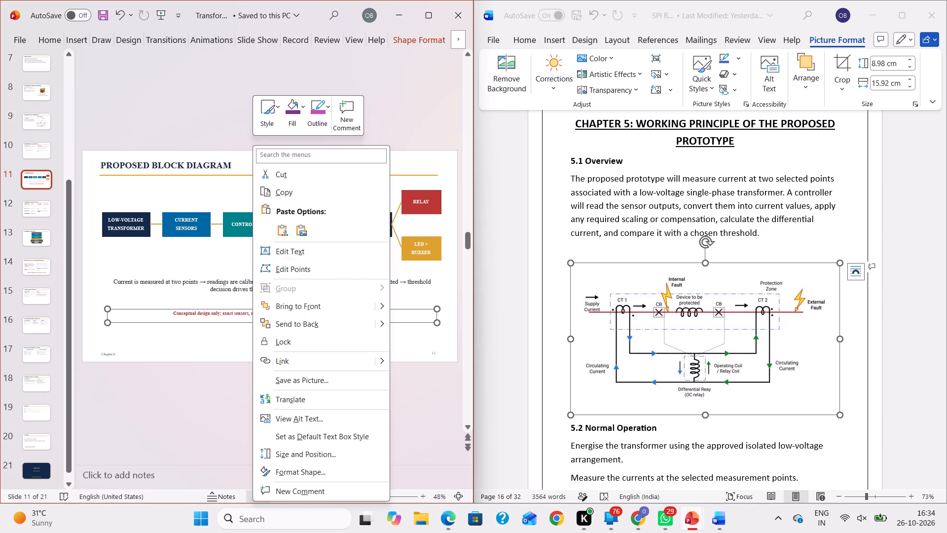
pyautogui.click(302, 180)
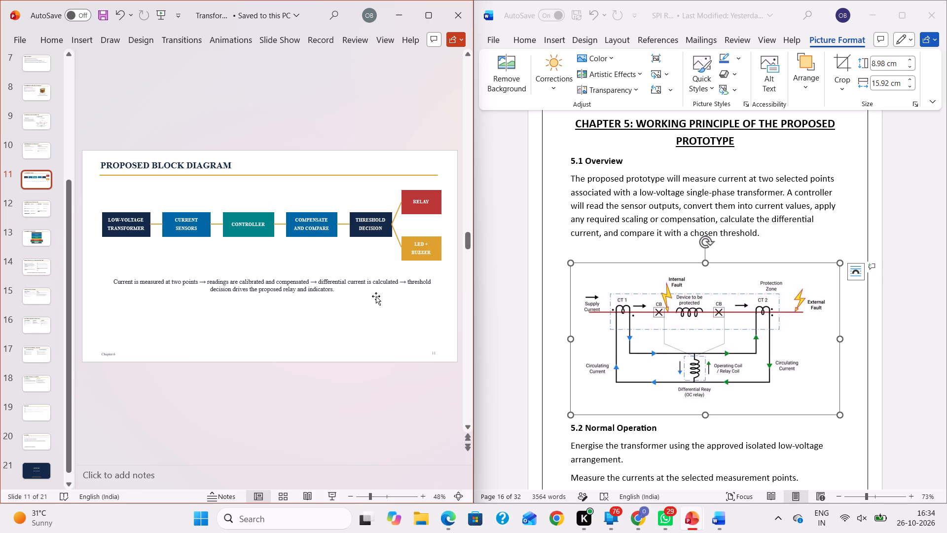
# Maximize the presentation window and review slides 9 to 12, from Transformer Differential Protection through Proposed Components and Functions.
pyautogui.scroll(2, 376, 296)
pyautogui.scroll(-1, 376, 296)
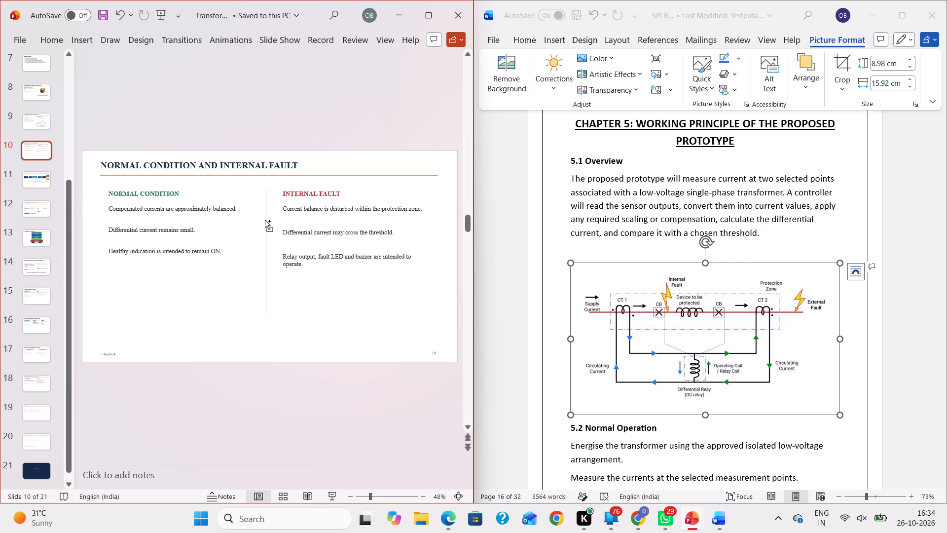
pyautogui.keyDown('ctrl'); pyautogui.scroll(1, 265, 220); pyautogui.keyUp('ctrl')
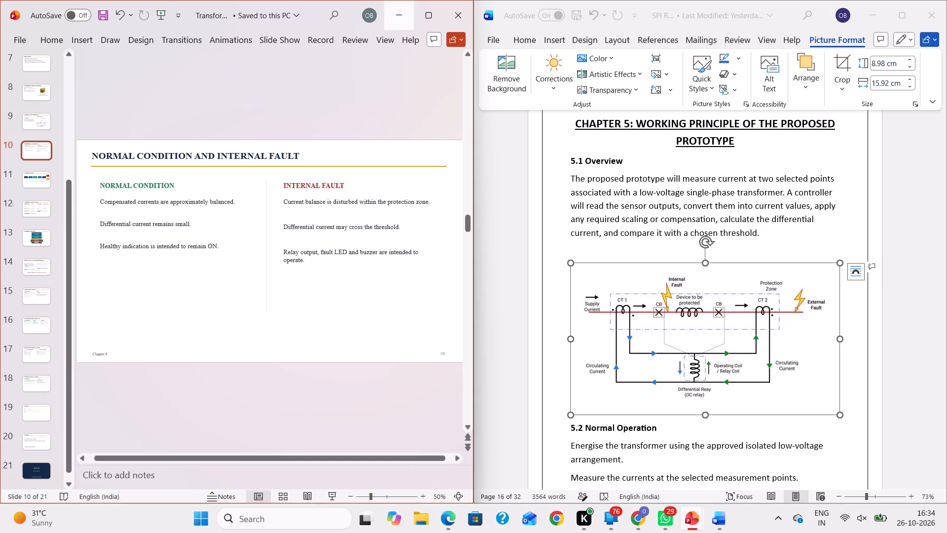
pyautogui.click(426, 15)
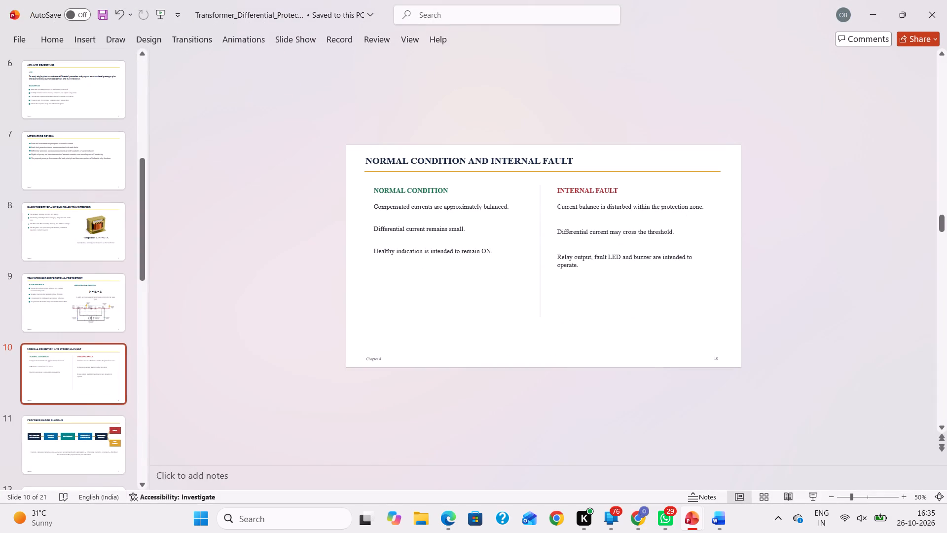
pyautogui.click(91, 316)
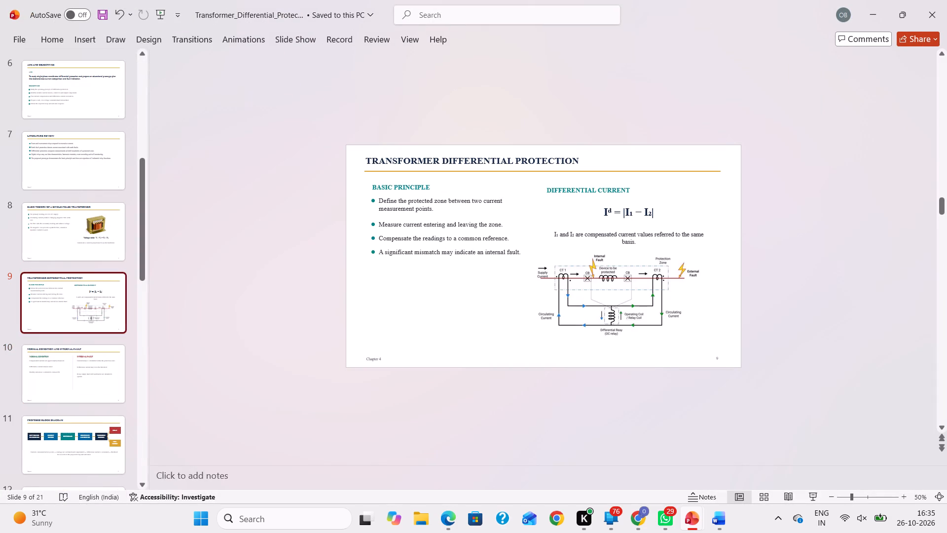
pyautogui.scroll(-1, 514, 270)
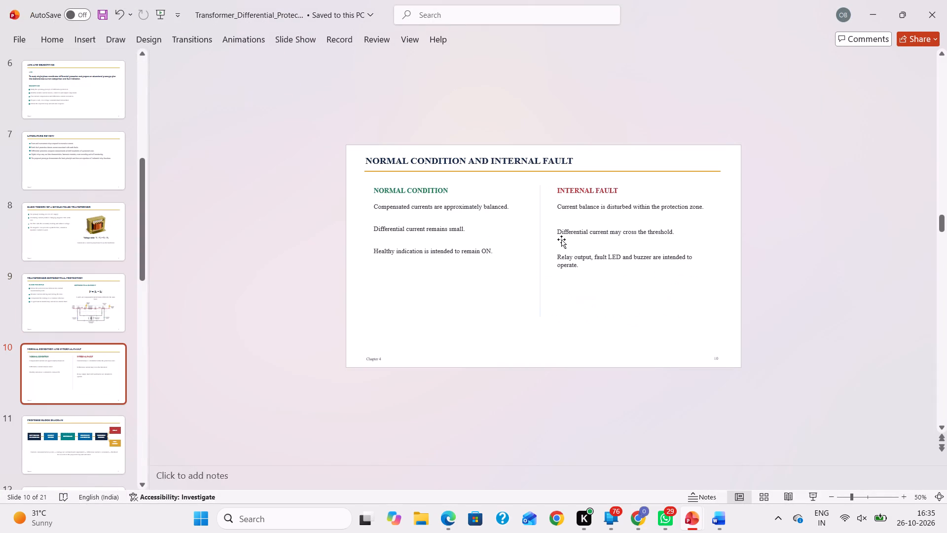
pyautogui.keyDown('ctrl'); pyautogui.scroll(2, 561, 239); pyautogui.keyUp('ctrl')
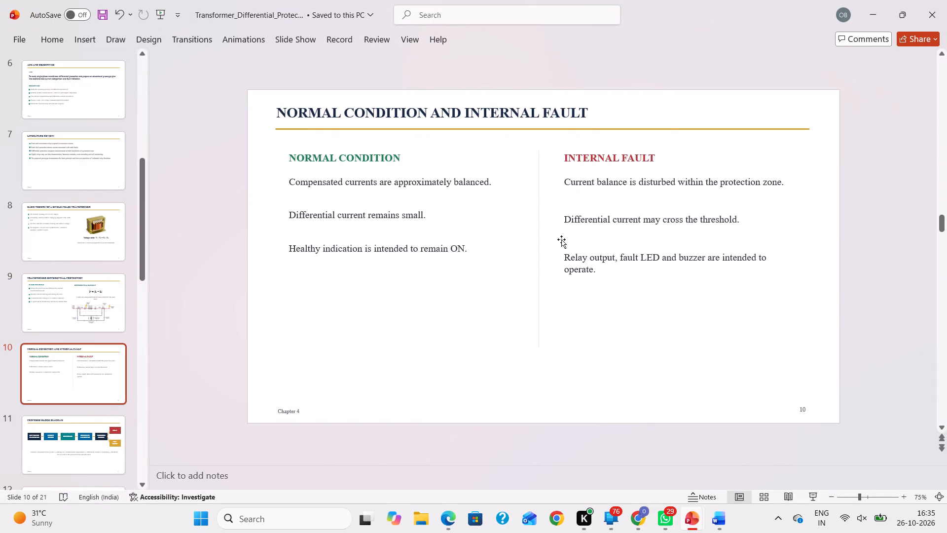
pyautogui.keyDown('ctrl'); pyautogui.scroll(3, 561, 239); pyautogui.keyUp('ctrl')
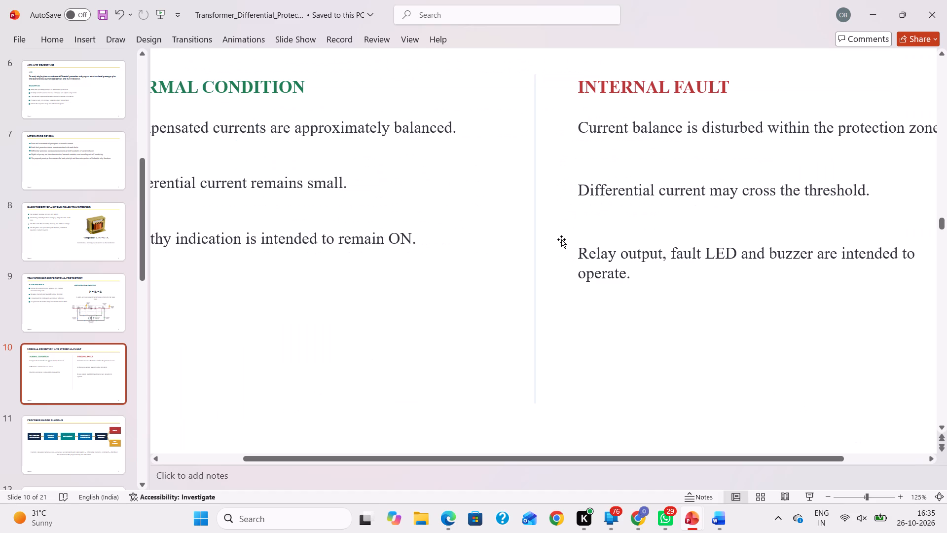
pyautogui.keyDown('ctrl'); pyautogui.scroll(-2, 561, 239); pyautogui.keyUp('ctrl')
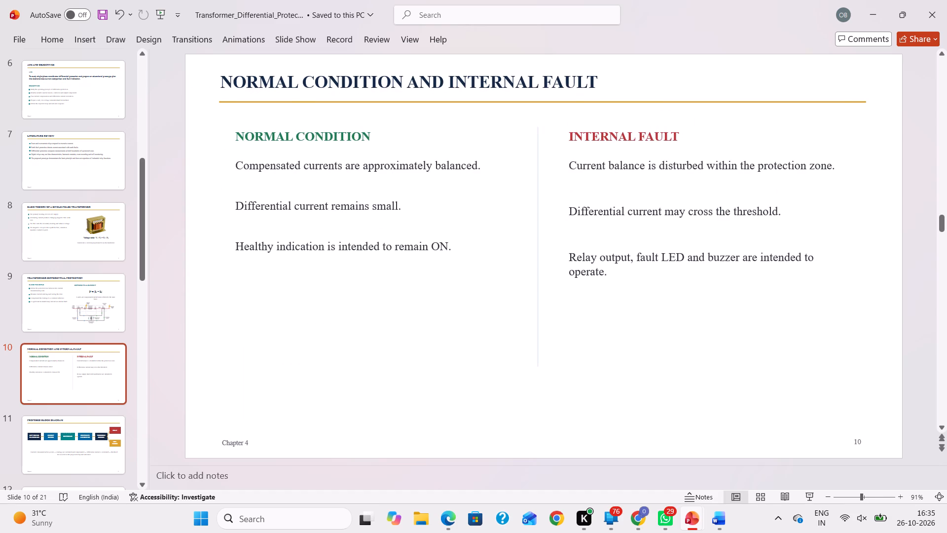
pyautogui.scroll(-2, 333, 191)
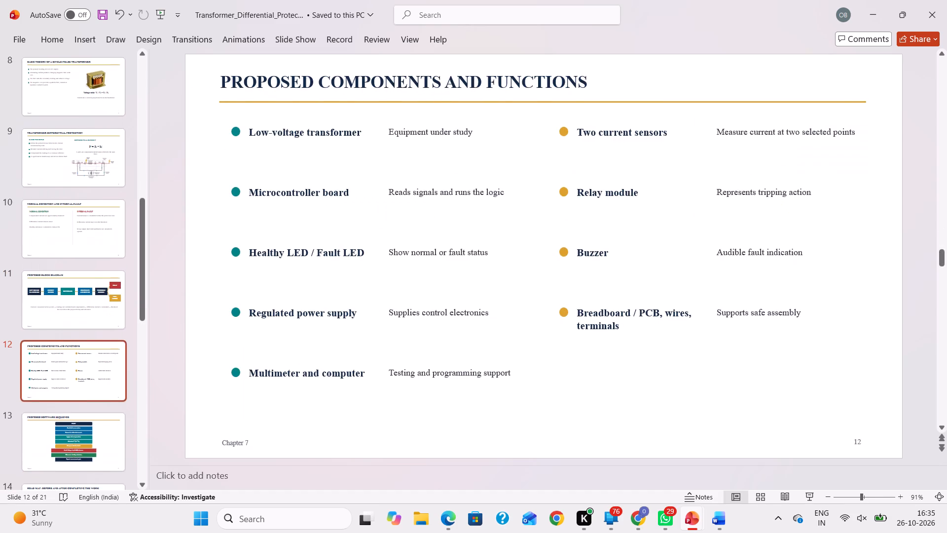
pyautogui.scroll(2, 333, 190)
pyautogui.scroll(-1, 333, 190)
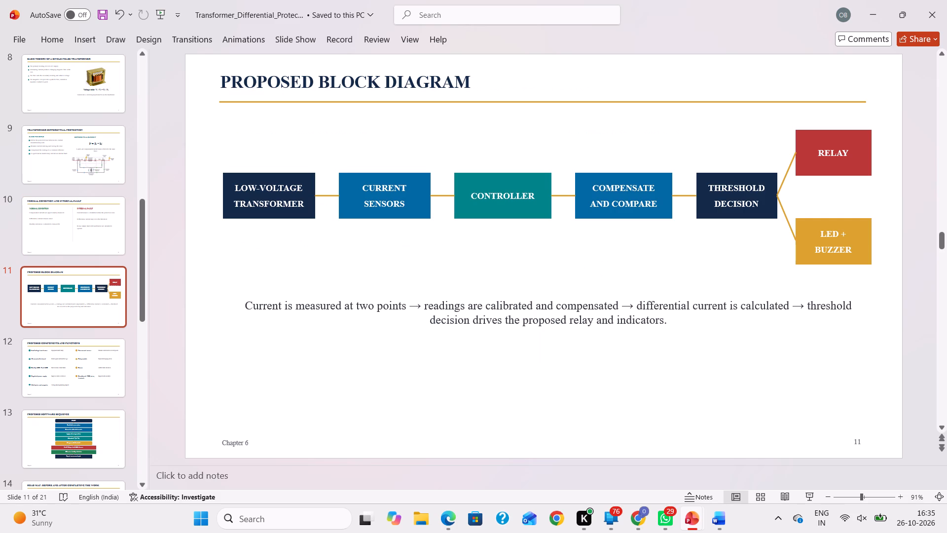
# Switch to Word to examine the prototype block diagram in the SPI report, and return to the Proposed Block Diagram slide in PowerPoint.
pyautogui.click(721, 523)
pyautogui.scroll(-18, 694, 341)
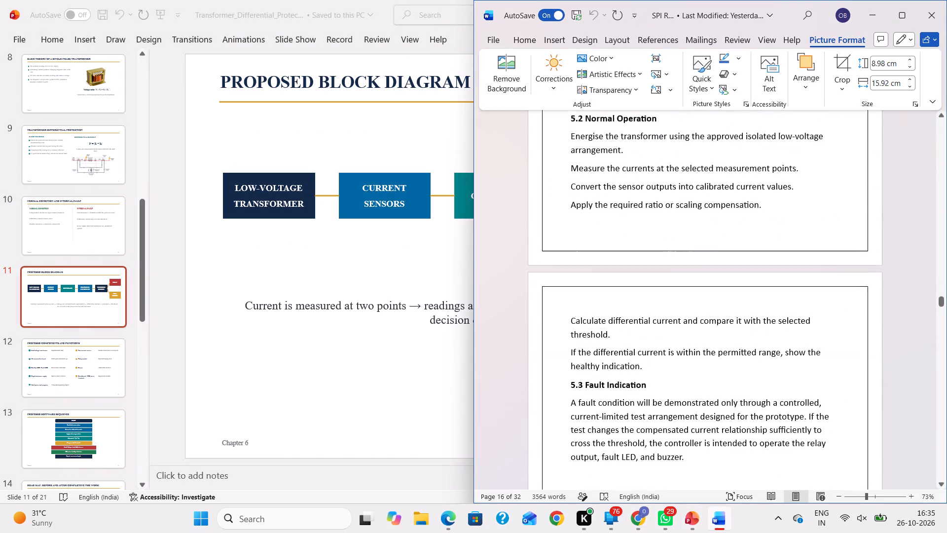
pyautogui.scroll(-20, 688, 330)
pyautogui.scroll(-14, 688, 330)
pyautogui.scroll(1, 691, 320)
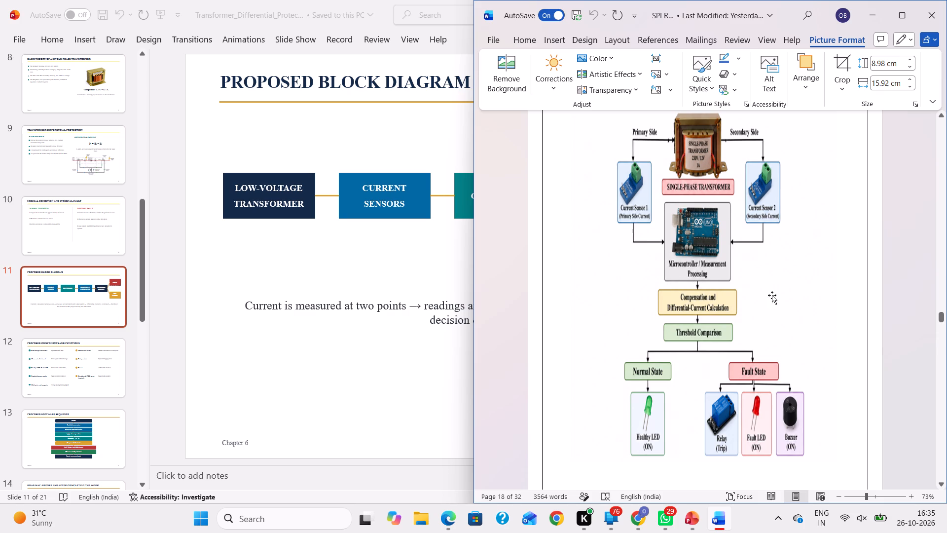
pyautogui.click(356, 99)
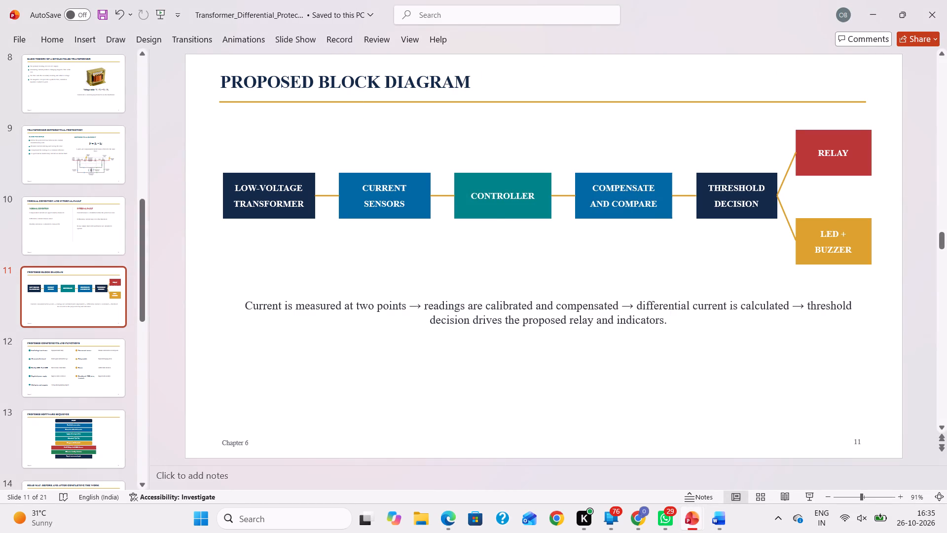
# Remove the "Multimeter and computer" entry from slide 12, including its "Testing and programming support" description and teal bullet.
pyautogui.scroll(-1, 511, 309)
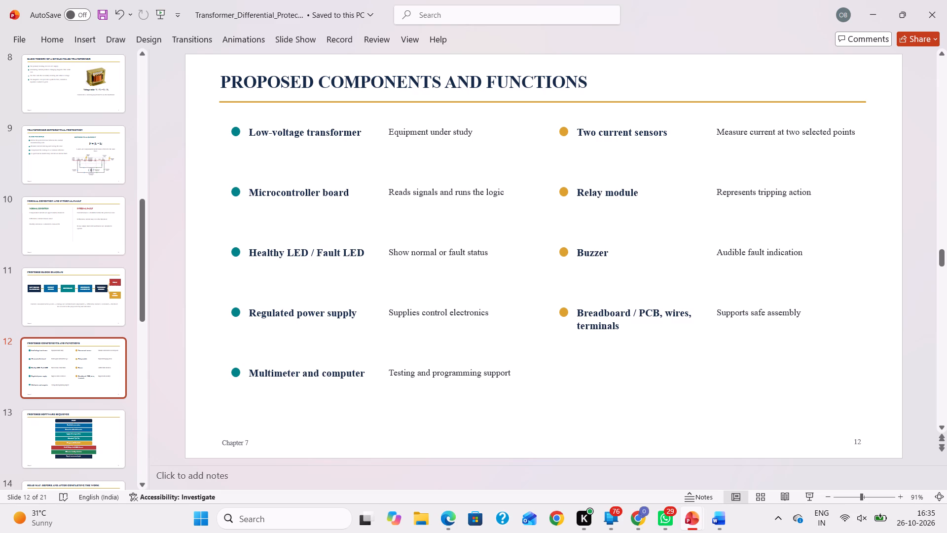
pyautogui.click(361, 376)
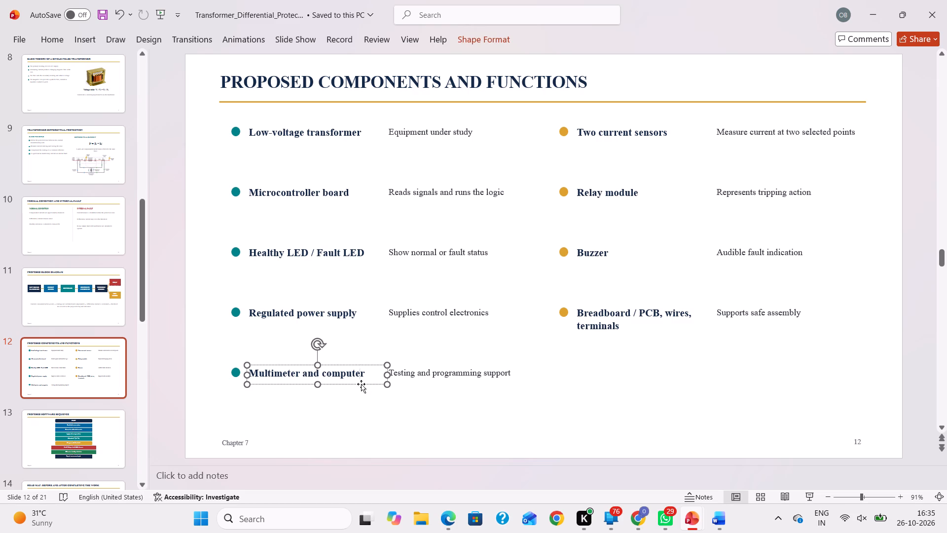
pyautogui.rightClick(362, 384)
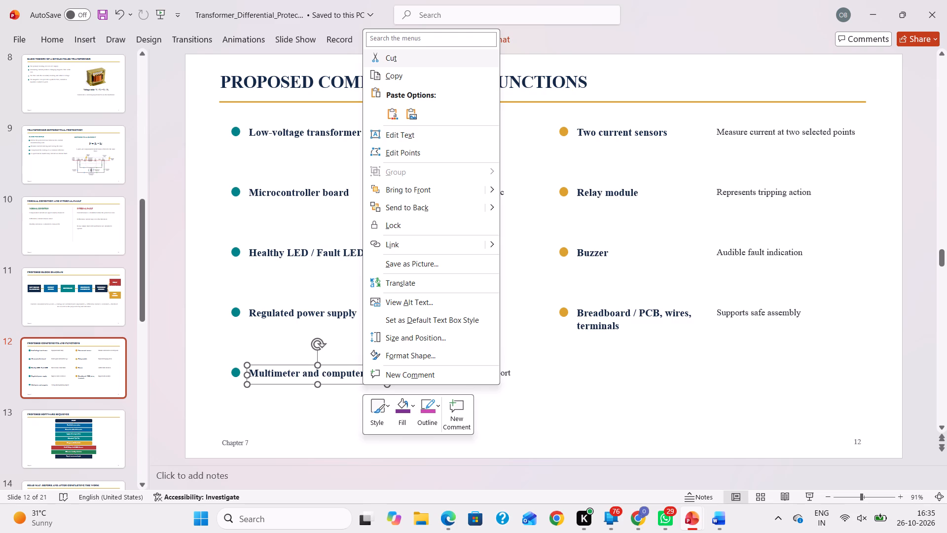
pyautogui.moveTo(441, 54); pyautogui.dragTo(441, 47)
pyautogui.click(441, 48)
pyautogui.click(442, 55)
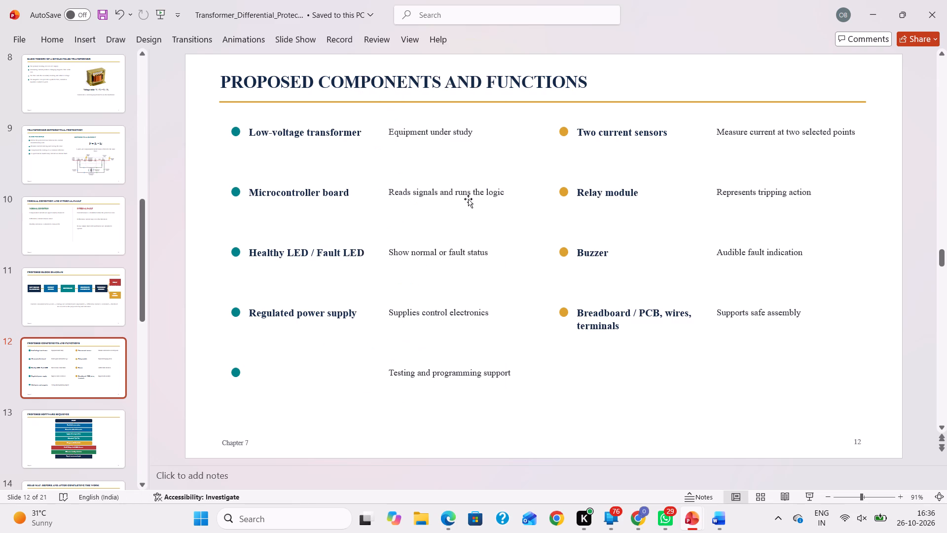
pyautogui.click(437, 370)
pyautogui.rightClick(444, 403)
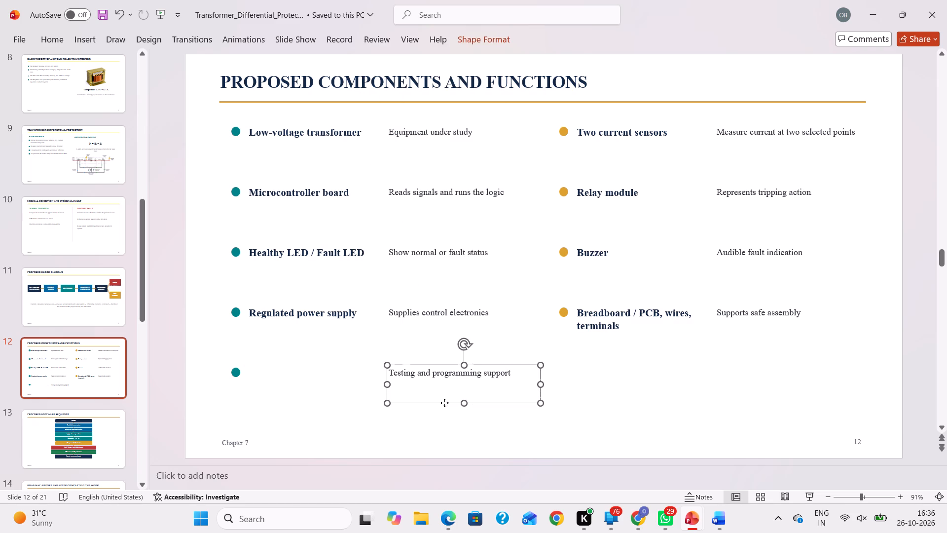
pyautogui.click(491, 76)
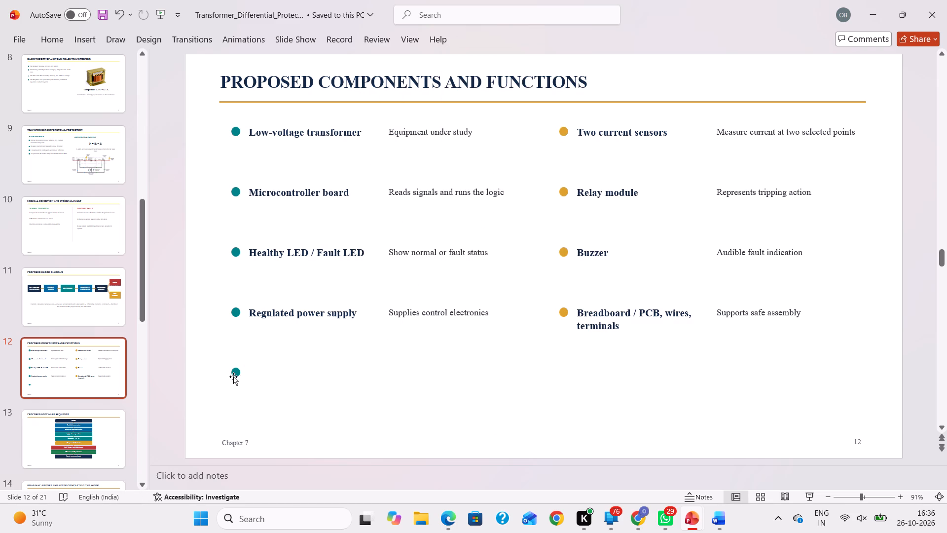
pyautogui.click(235, 376)
pyautogui.press('BackSpace')
# Change the "Low-voltage transformer" label on slide 12 to "Single Phase transformer".
pyautogui.click(307, 132)
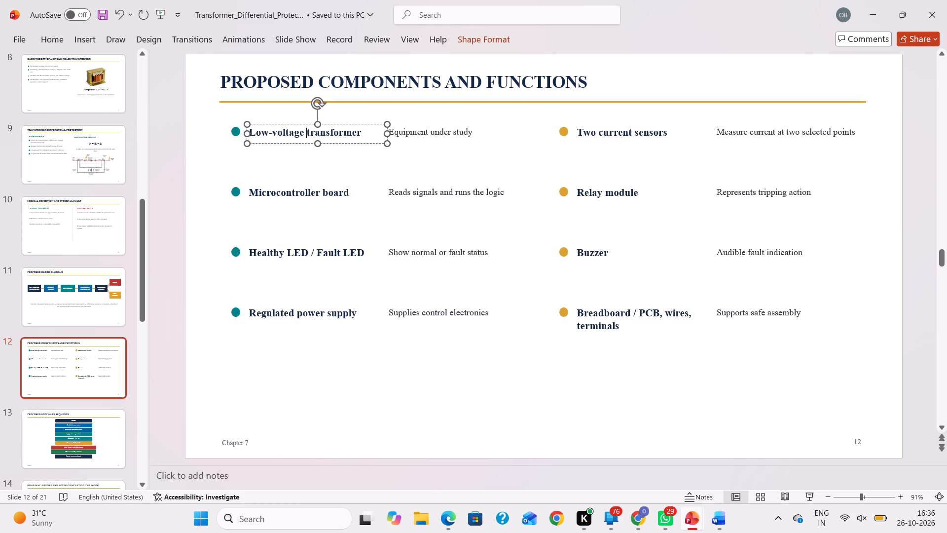
pyautogui.press('BackSpace')
pyautogui.press('BackSpace')
pyautogui.press('BackSpace')
pyautogui.press('BackSpace')
pyautogui.press('BackSpace')
pyautogui.press('BackSpace')
pyautogui.press('BackSpace')
pyautogui.press('BackSpace')
pyautogui.press('BackSpace')
pyautogui.press('BackSpace')
pyautogui.press('BackSpace')
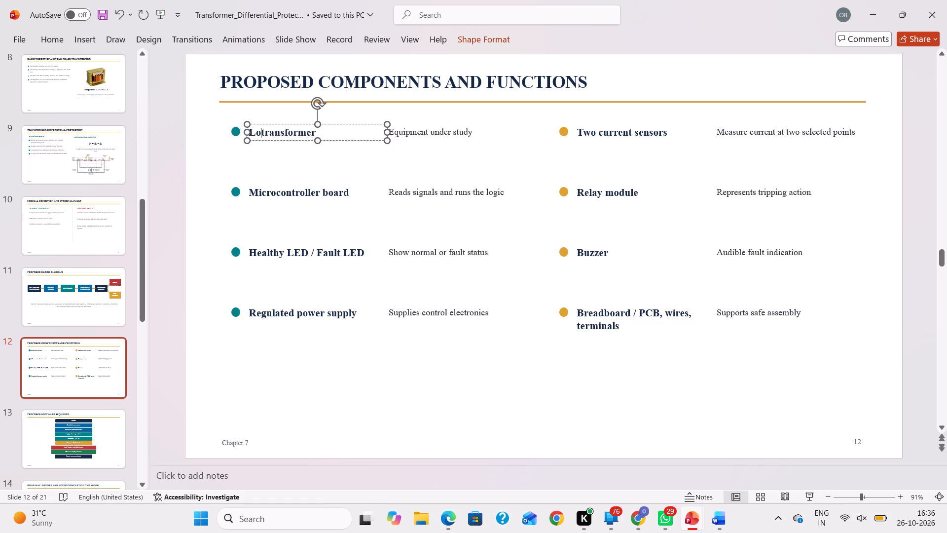
pyautogui.press('BackSpace')
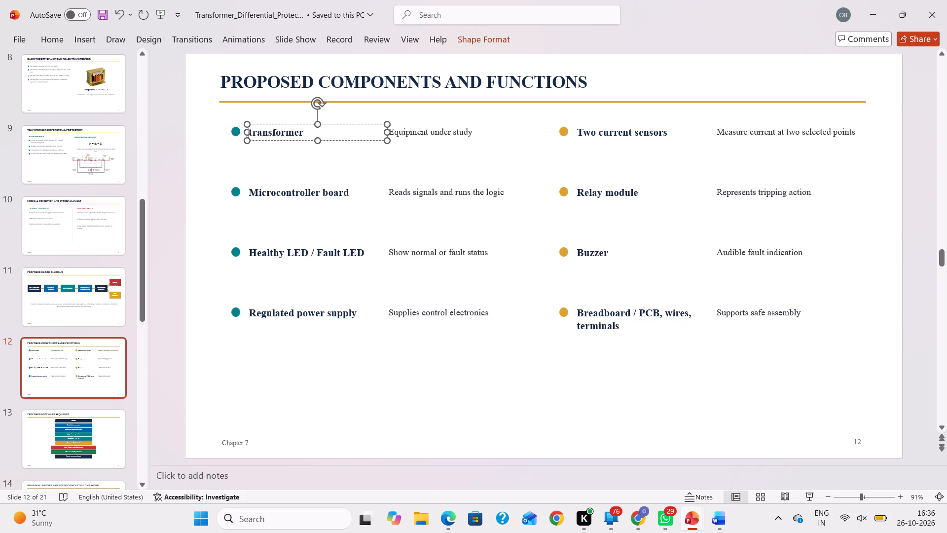
pyautogui.hotkey('shift', 's')
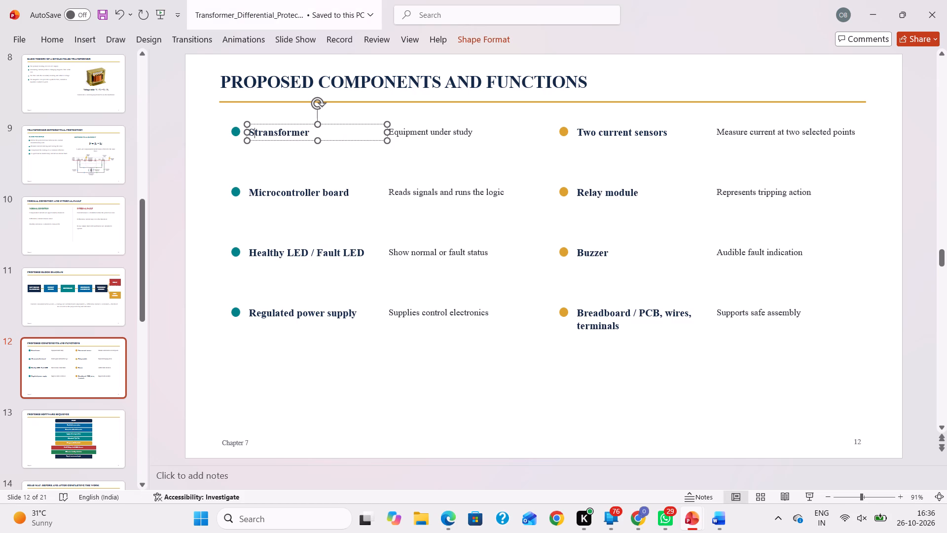
pyautogui.write('igle')
pyautogui.press('BackSpace')
pyautogui.press('BackSpace')
pyautogui.press('BackSpace')
pyautogui.write('ngle')
pyautogui.press('space')
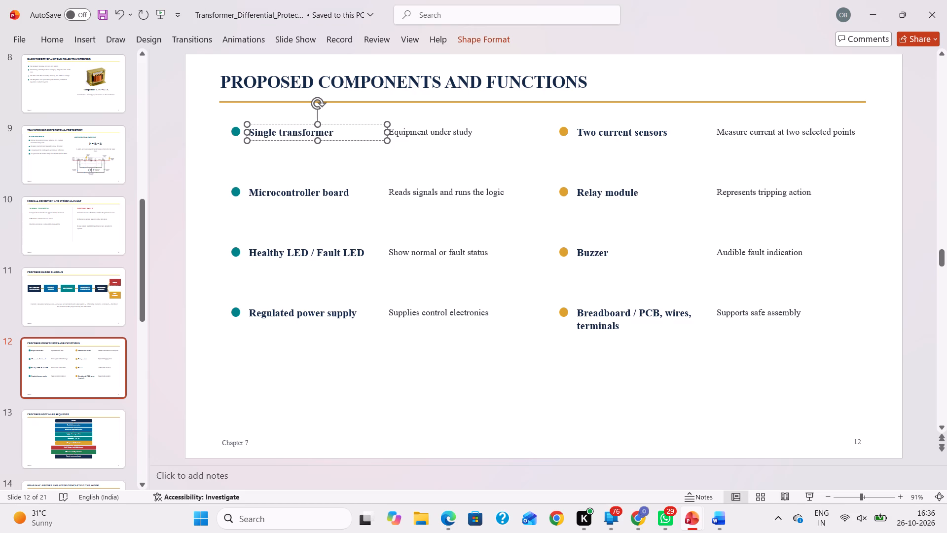
pyautogui.press('p')
pyautogui.press('BackSpace')
pyautogui.write('Phase')
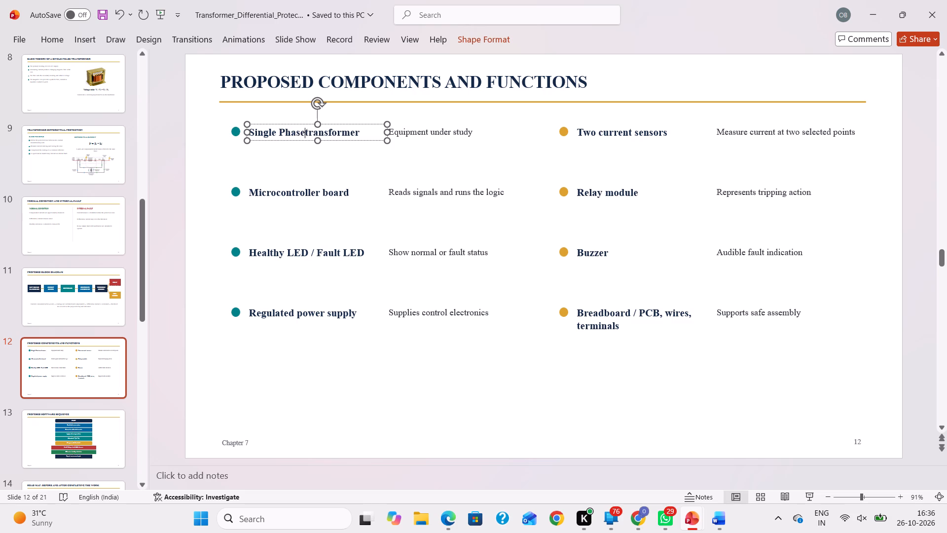
pyautogui.press('space')
# Change the "Two current sensors" label on slide 12 to "Two Current Transformer".
pyautogui.click(599, 133)
pyautogui.doubleClick(599, 133)
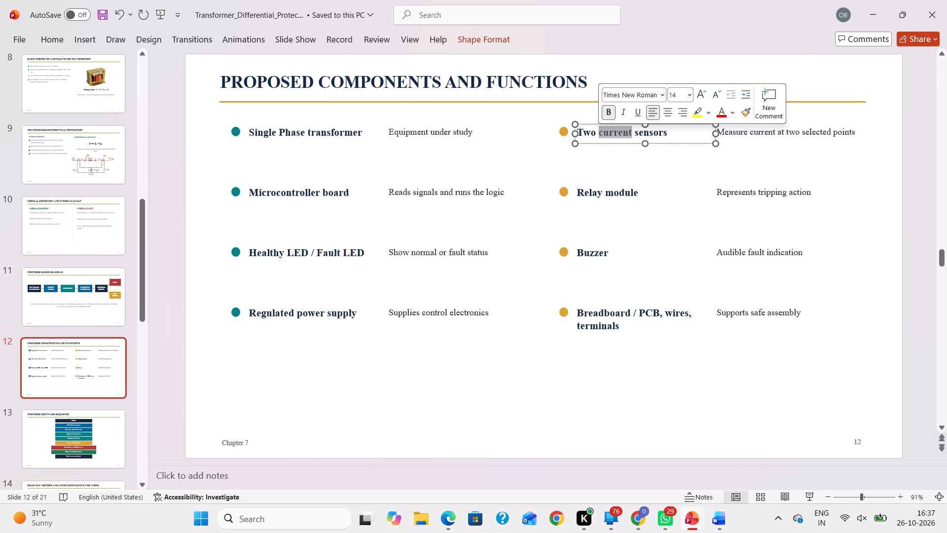
pyautogui.press('BackSpace')
pyautogui.press('BackSpace')
pyautogui.press('BackSpace')
pyautogui.press('BackSpace')
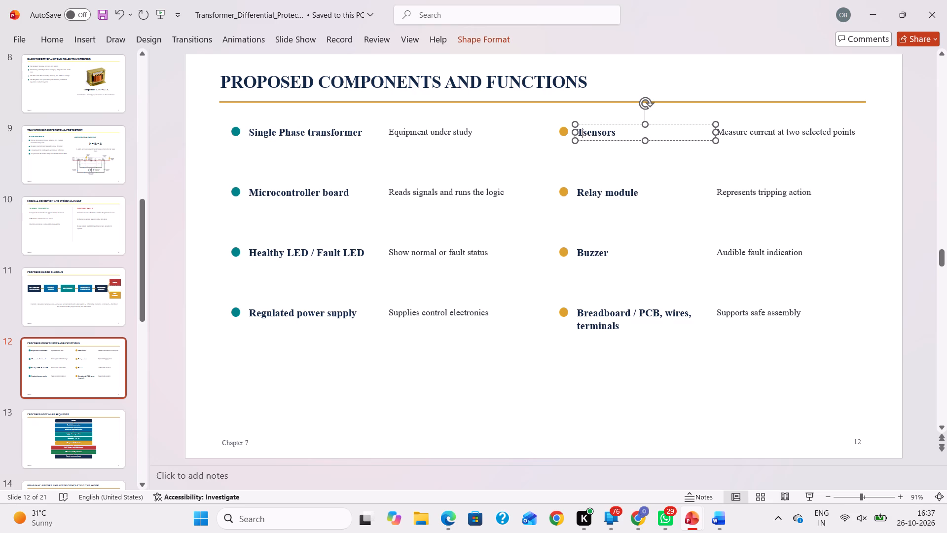
pyautogui.press('BackSpace')
pyautogui.write('Tw')
pyautogui.write('o Current')
pyautogui.press('space')
pyautogui.write('Tra')
pyautogui.write('nsformer')
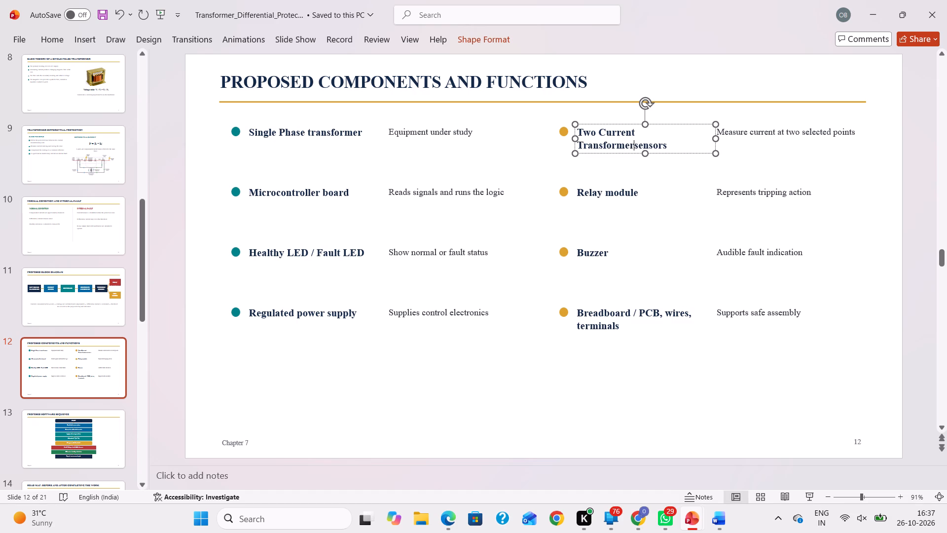
pyautogui.press('Right')
pyautogui.press('Right')
pyautogui.press('Right')
pyautogui.press('Right')
pyautogui.press('Right')
pyautogui.press('Right')
pyautogui.press('Right')
pyautogui.press('BackSpace')
pyautogui.press('BackSpace')
pyautogui.press('BackSpace')
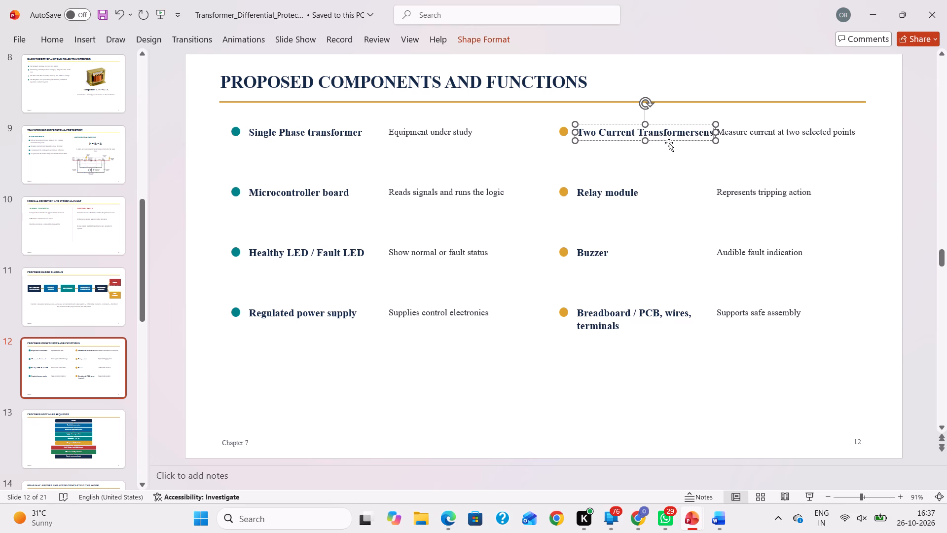
pyautogui.press('BackSpace')
pyautogui.press('BackSpace')
pyautogui.press('BackSpace')
pyautogui.press('BackSpace')
# Change the "Healthy LED / Fault LED" label on slide 12 to "Green LED / Red LED".
pyautogui.doubleClick(256, 254)
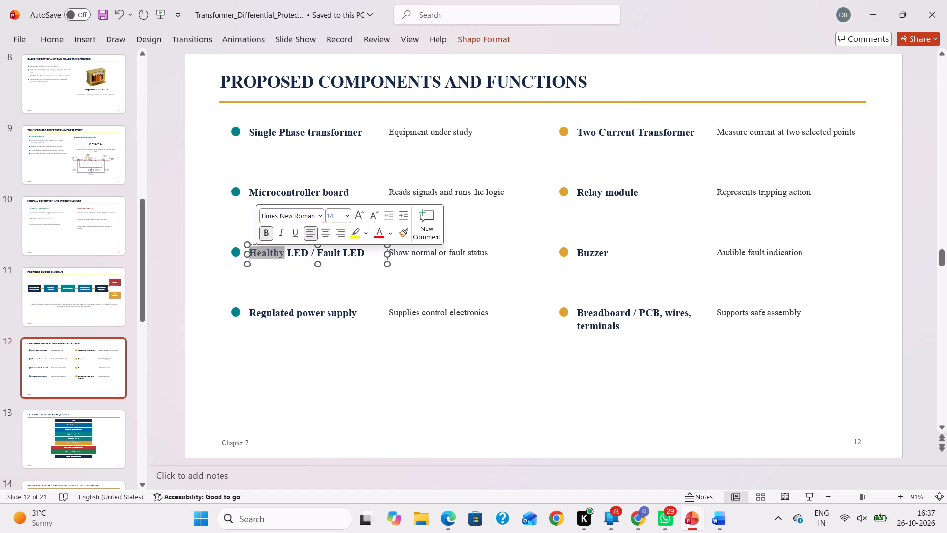
pyautogui.write('Green')
pyautogui.press('Right')
pyautogui.press('Right')
pyautogui.press('Right')
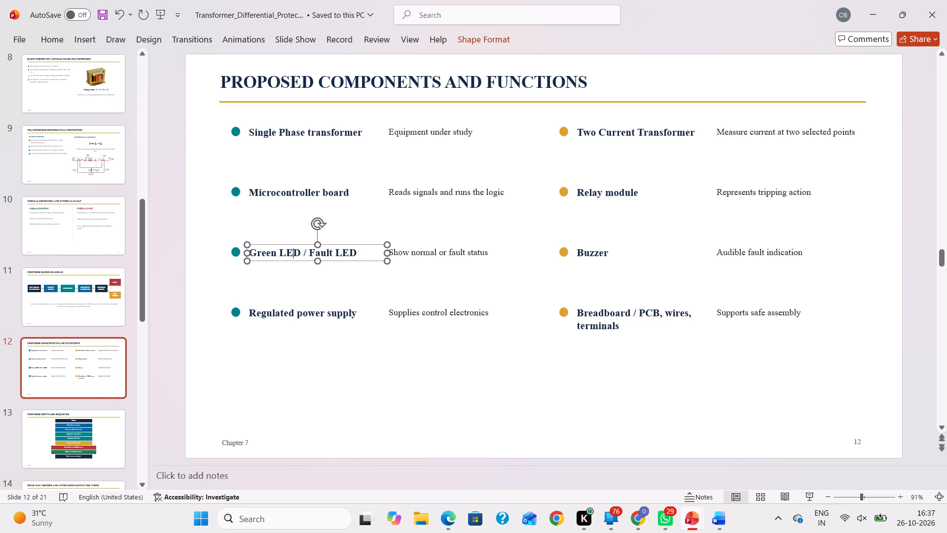
pyautogui.press('Right')
pyautogui.press('Right')
pyautogui.press('Right')
pyautogui.press('Right')
pyautogui.press('Right')
pyautogui.press('Right')
pyautogui.press('Right')
pyautogui.press('Right')
pyautogui.press('Right')
pyautogui.press('BackSpace')
pyautogui.press('BackSpace')
pyautogui.press('BackSpace')
pyautogui.press('BackSpace')
pyautogui.press('BackSpace')
pyautogui.write('Red')
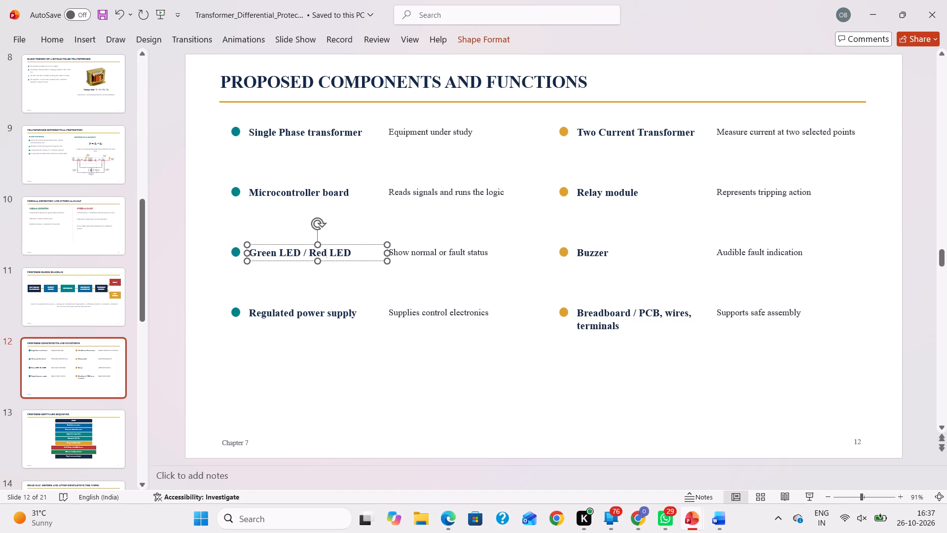
pyautogui.click(480, 370)
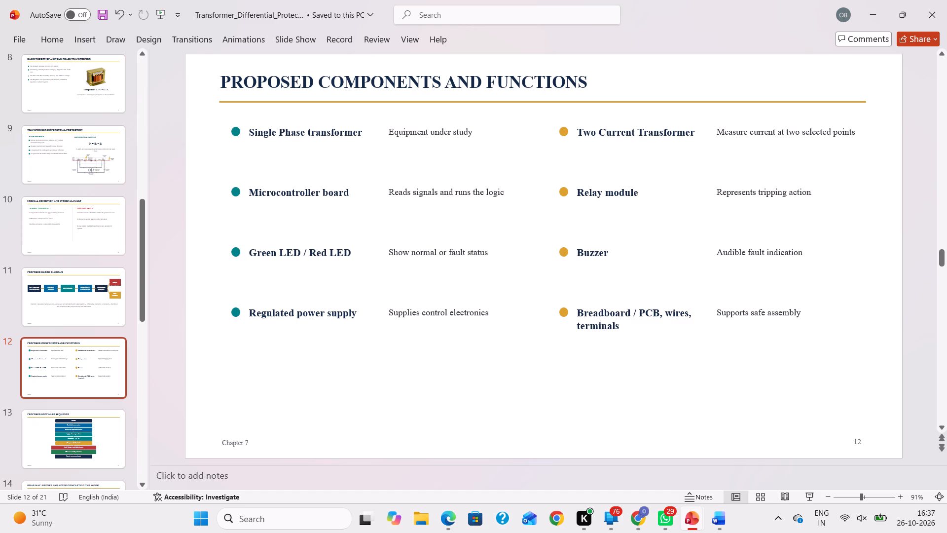
# Delete the red "Important" note about construction, testing and measured results from the Road Map slide 14.
pyautogui.press('Right')
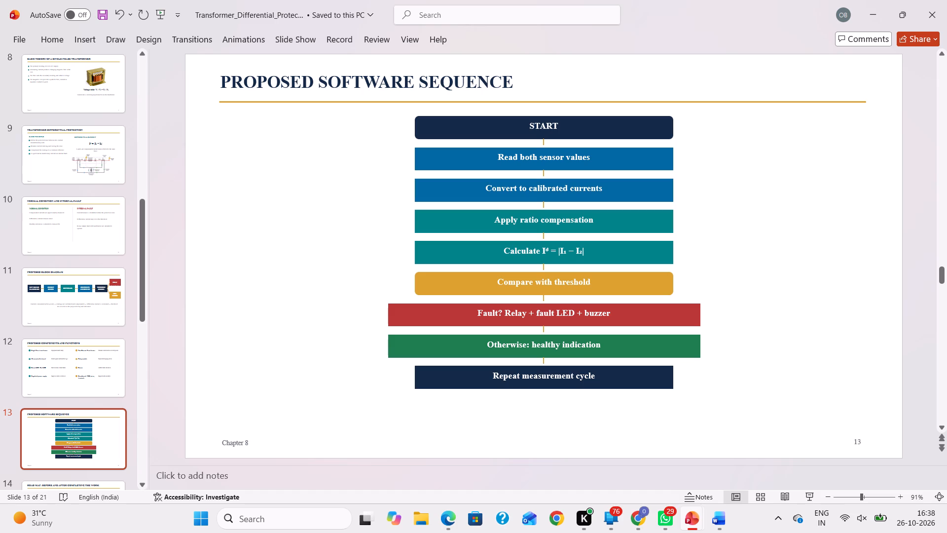
pyautogui.press('Right')
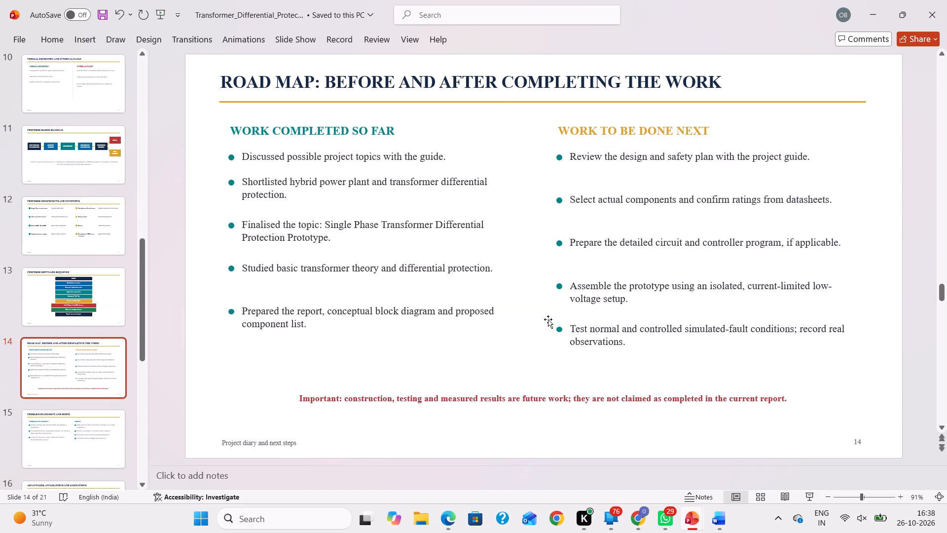
pyautogui.doubleClick(465, 385)
pyautogui.press('BackSpace')
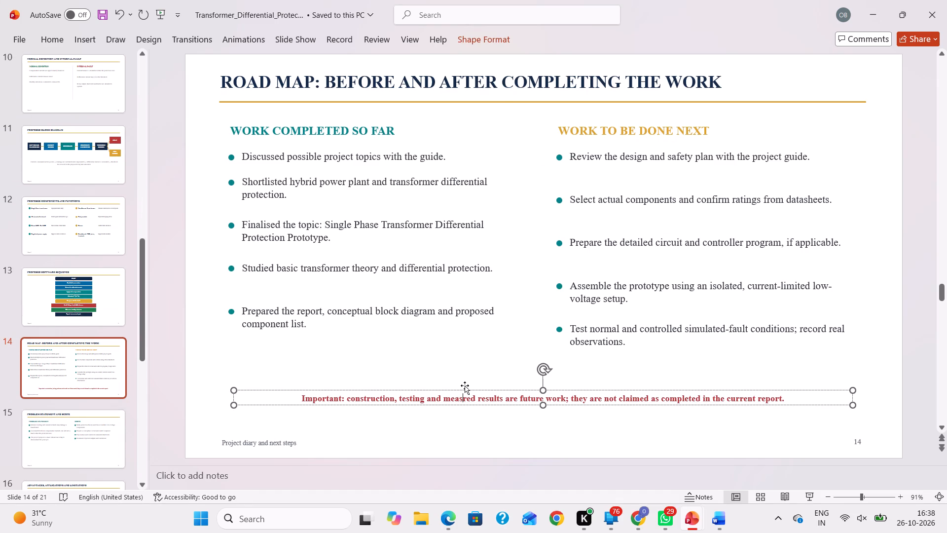
pyautogui.press('BackSpace')
pyautogui.press('BackSpace')
pyautogui.doubleClick(465, 385)
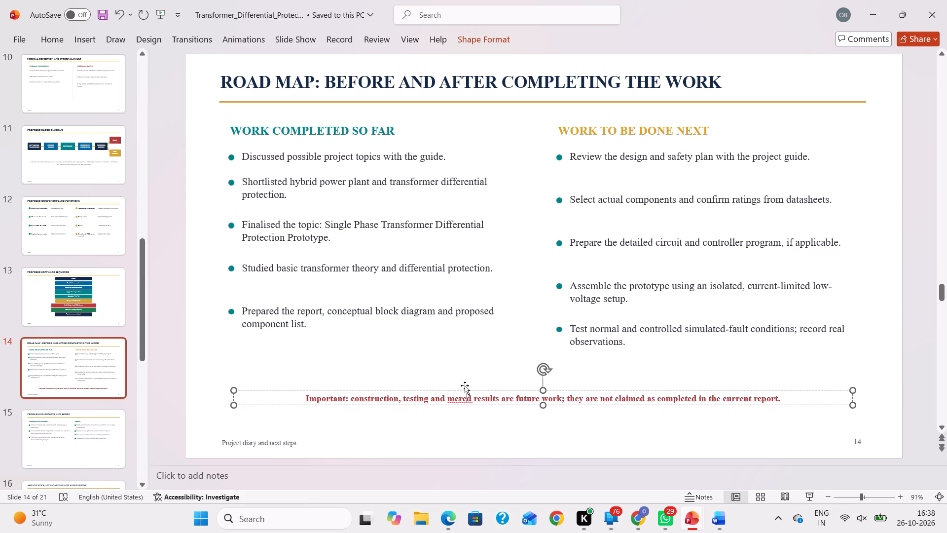
pyautogui.click(466, 367)
pyautogui.click(463, 400)
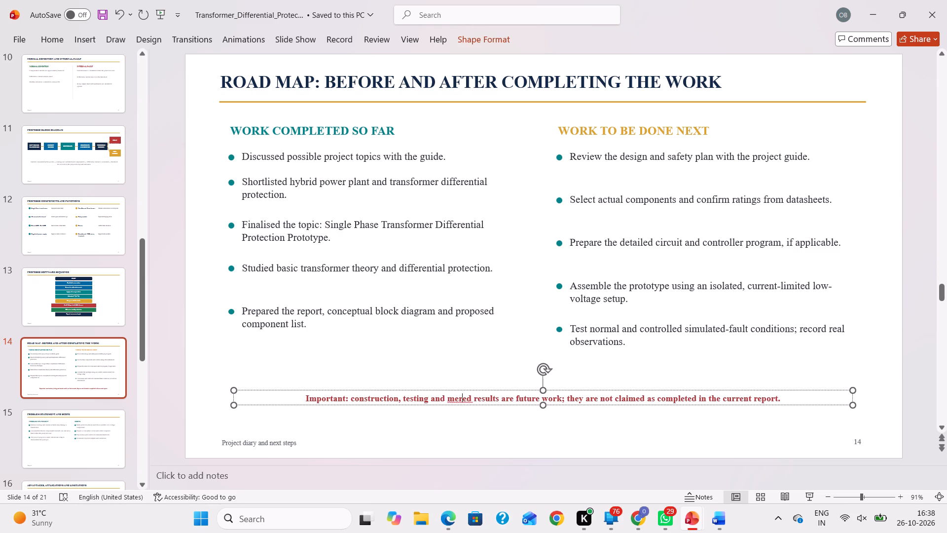
pyautogui.press('BackSpace')
pyautogui.tripleClick(463, 400)
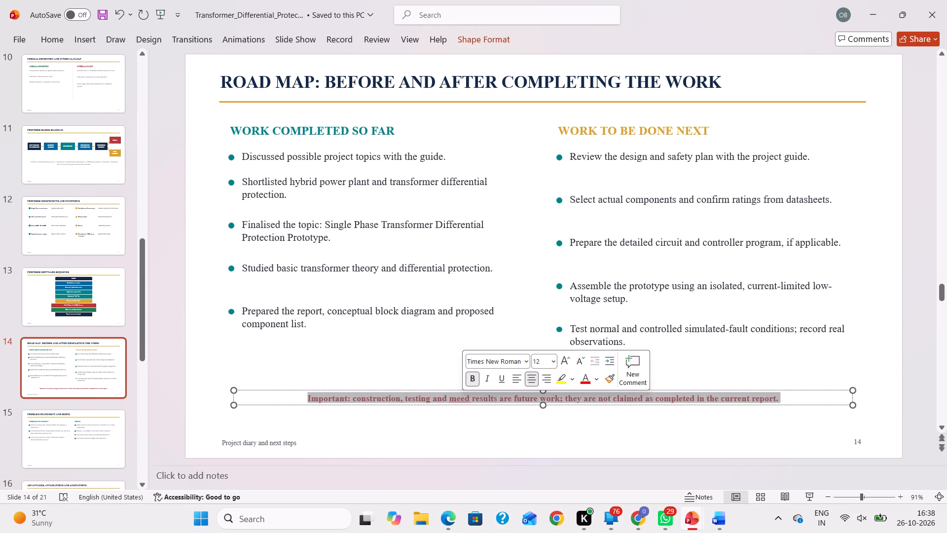
pyautogui.press('BackSpace')
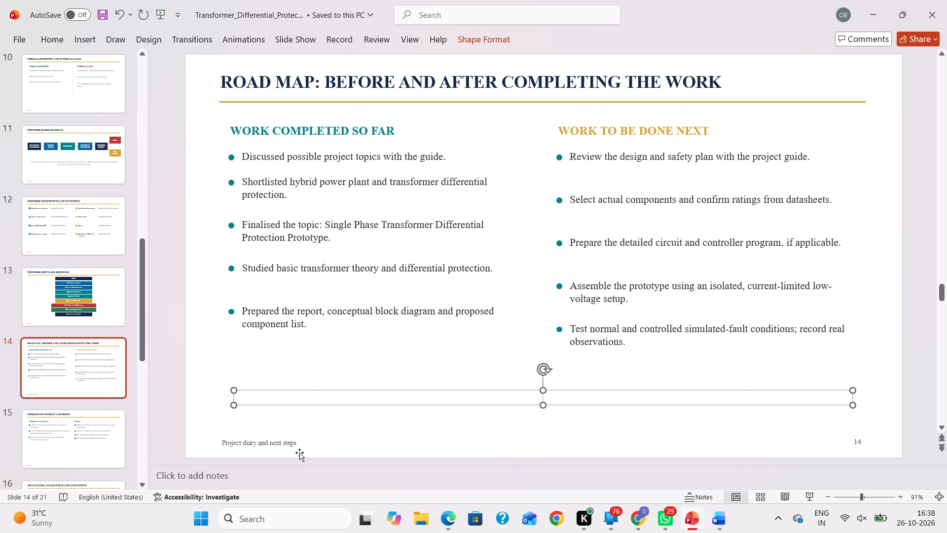
# Delete the "Project diary and next steps" footer text from slide 14.
pyautogui.click(287, 440)
pyautogui.press('BackSpace')
pyautogui.press('BackSpace')
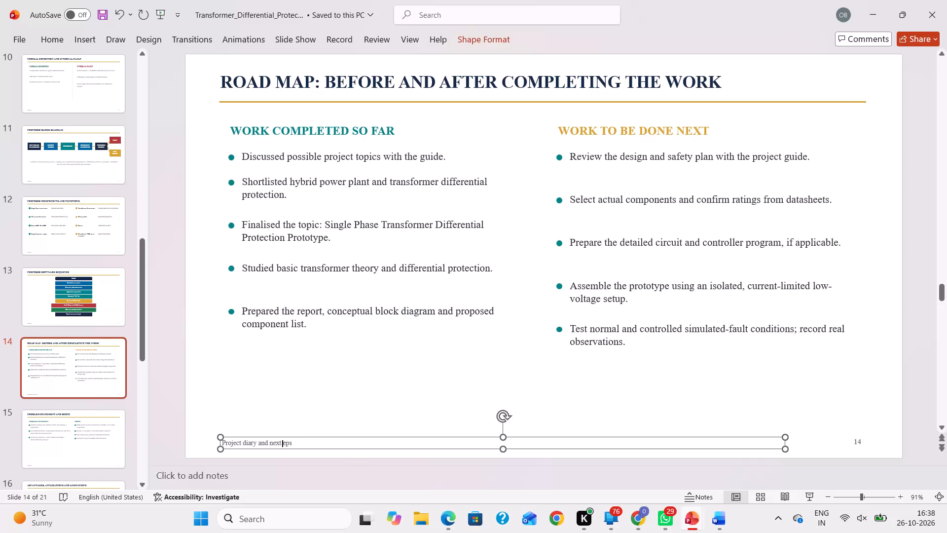
pyautogui.doubleClick(287, 440)
pyautogui.tripleClick(287, 440)
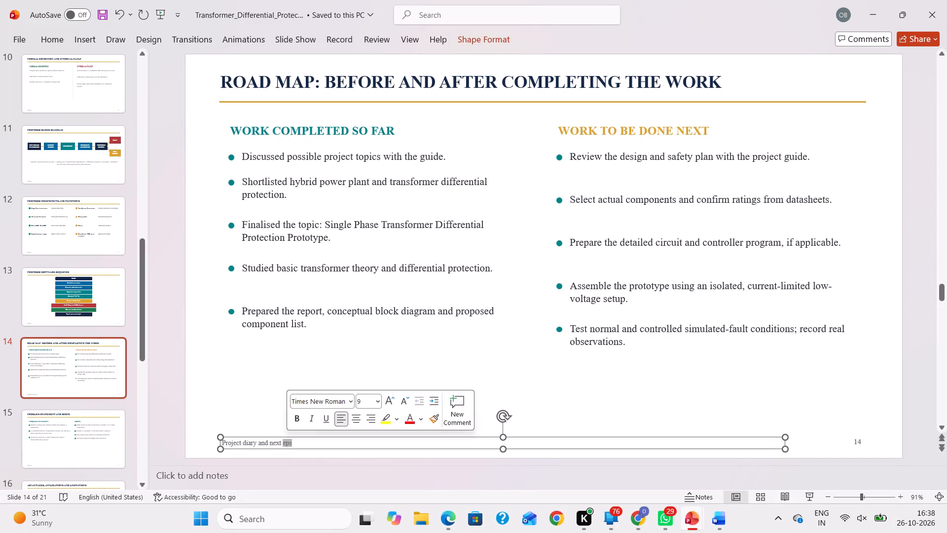
pyautogui.click(287, 440)
pyautogui.doubleClick(287, 440)
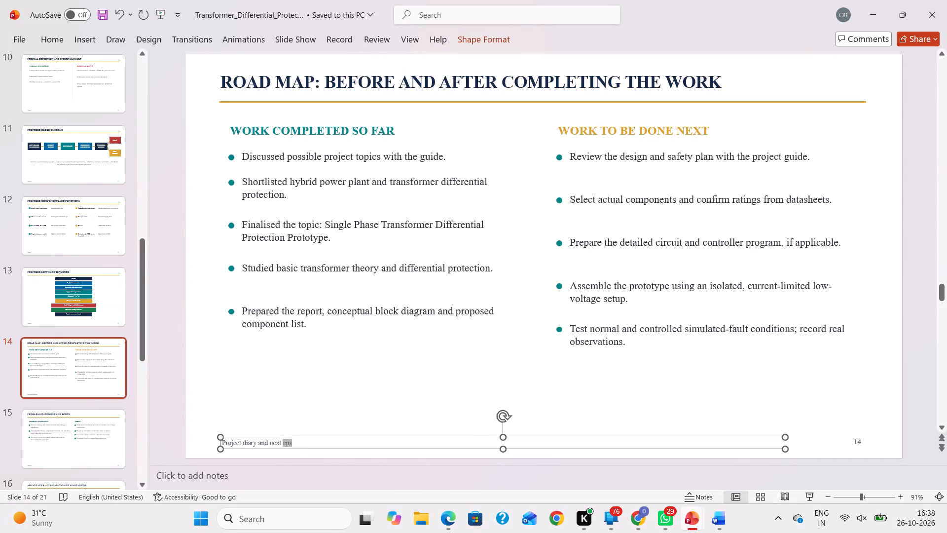
pyautogui.tripleClick(287, 440)
pyautogui.press('BackSpace')
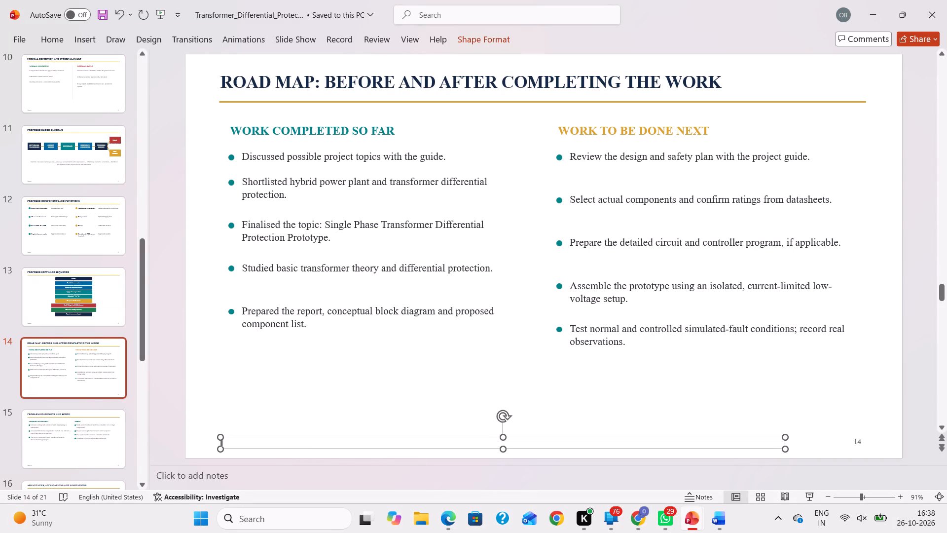
pyautogui.press('Right')
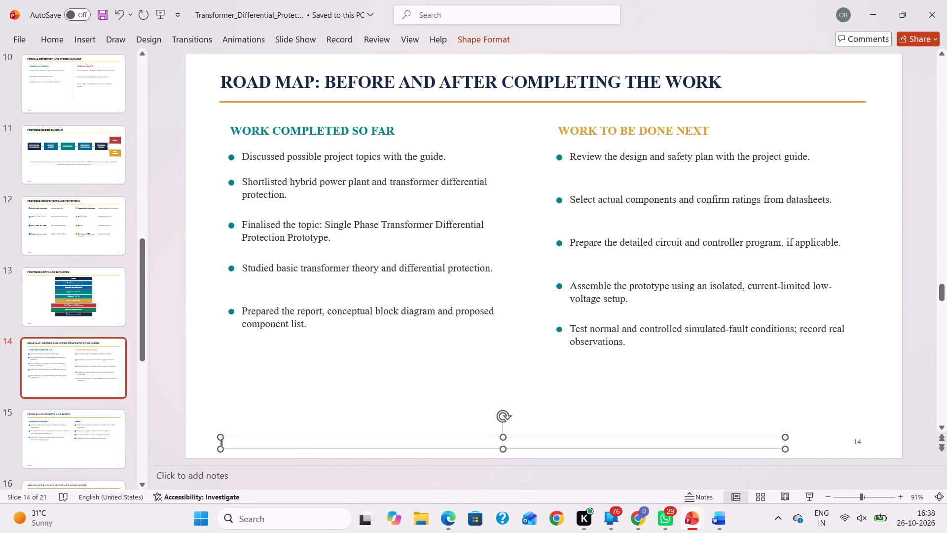
pyautogui.press('Right')
pyautogui.click(280, 381)
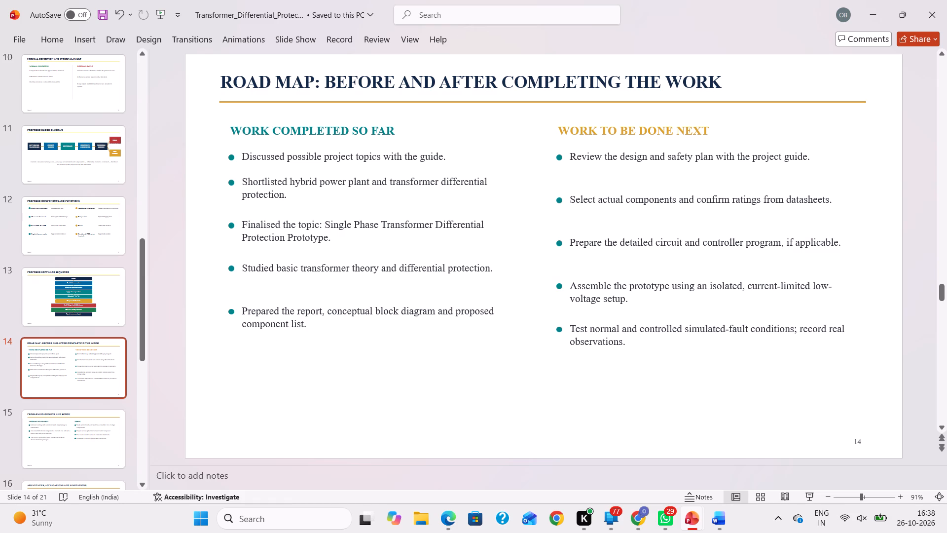
# Review slides 15 to 19, from Problem Statement and Scope through Conclusion, for leftover content.
pyautogui.press('Right')
pyautogui.press('Right')
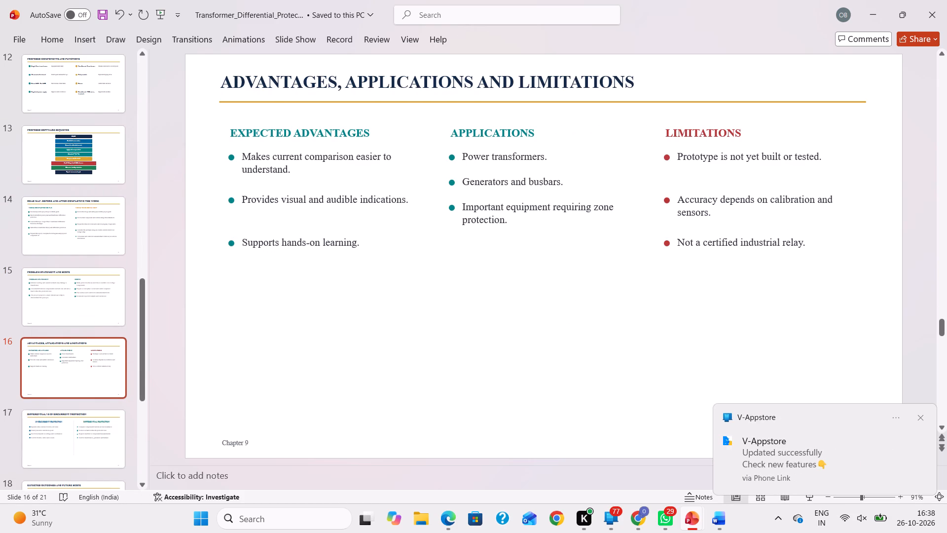
pyautogui.click(102, 308)
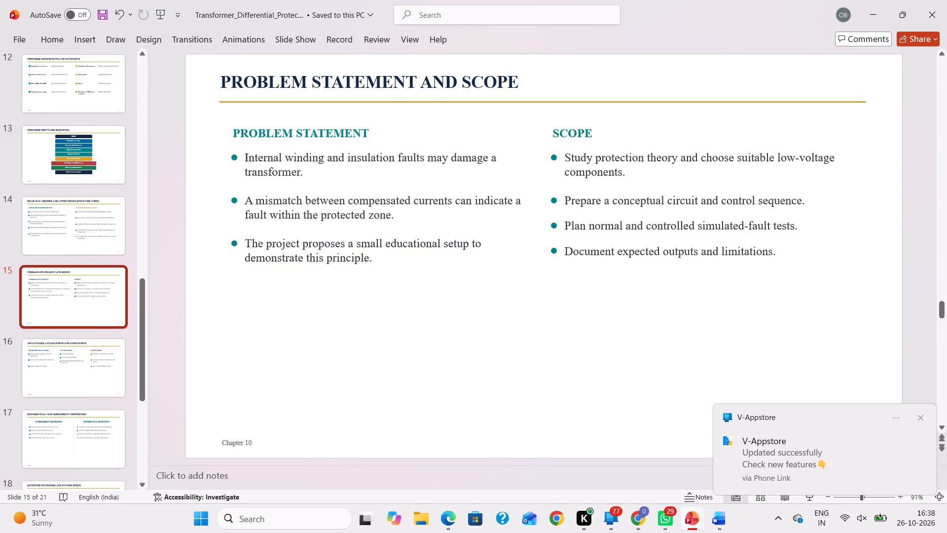
pyautogui.click(55, 365)
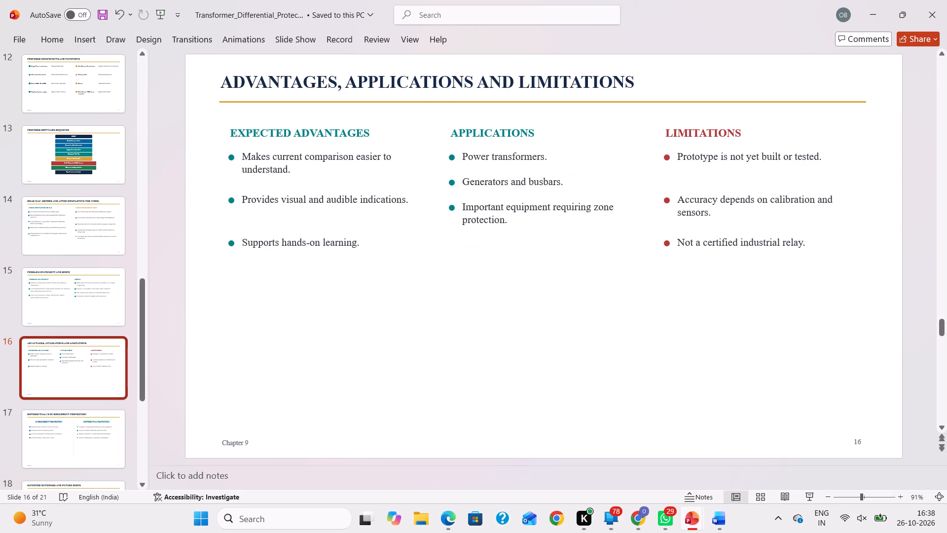
pyautogui.click(53, 433)
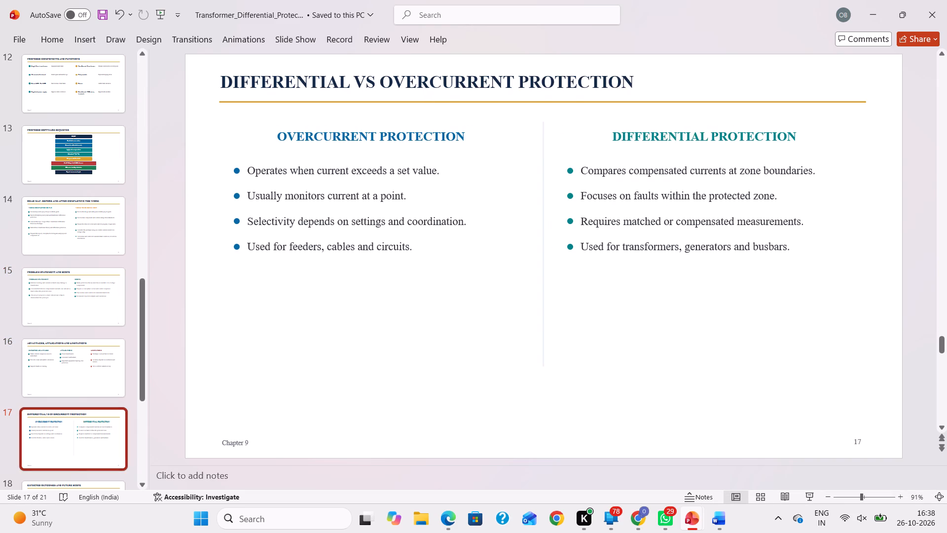
pyautogui.press('Right')
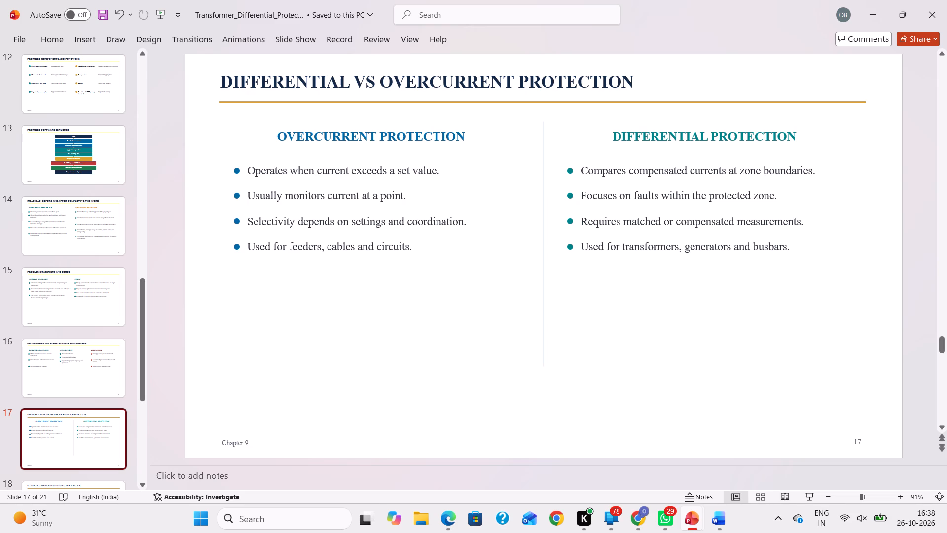
pyautogui.press('Right')
pyautogui.scroll(-2, 32, 478)
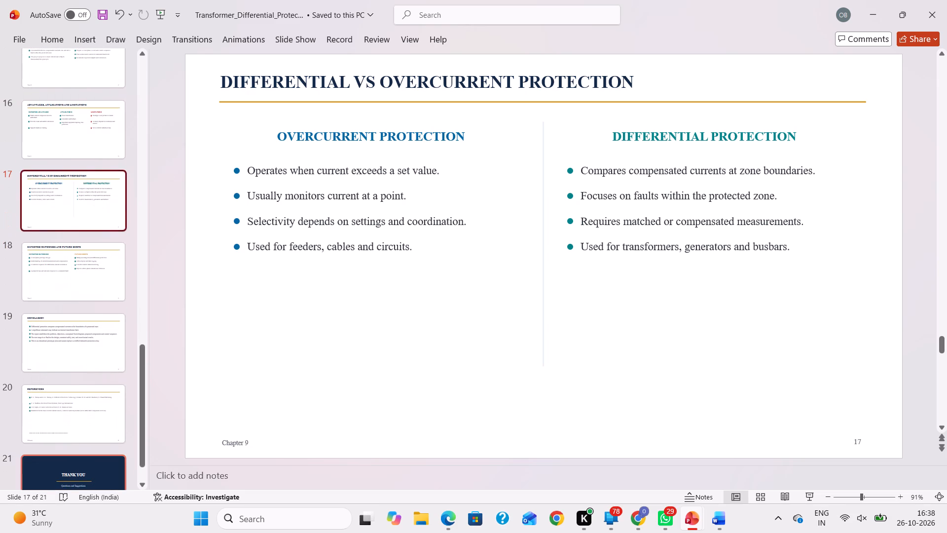
pyautogui.click(63, 255)
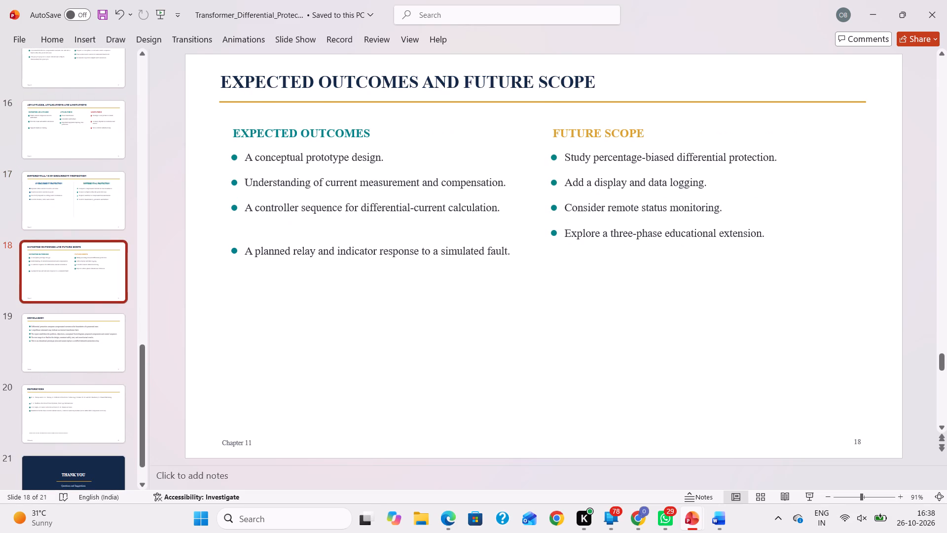
pyautogui.click(48, 323)
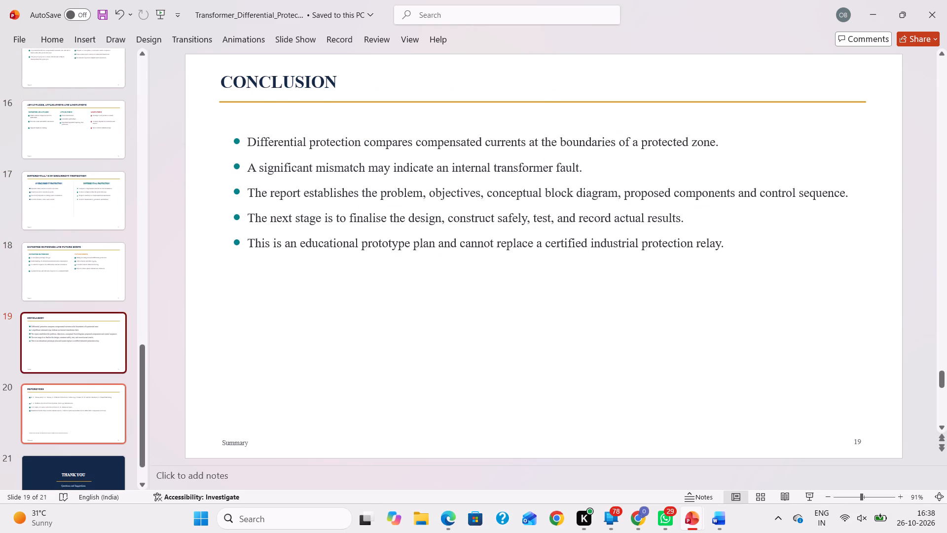
# Delete the italic note about including exact editions and publication details from the References slide 20.
pyautogui.click(42, 419)
pyautogui.tripleClick(251, 392)
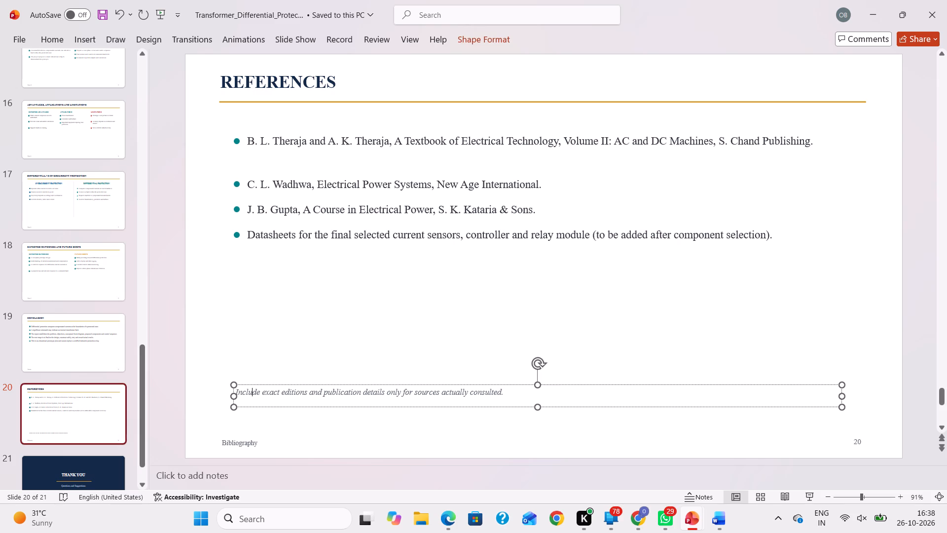
pyautogui.tripleClick(251, 392)
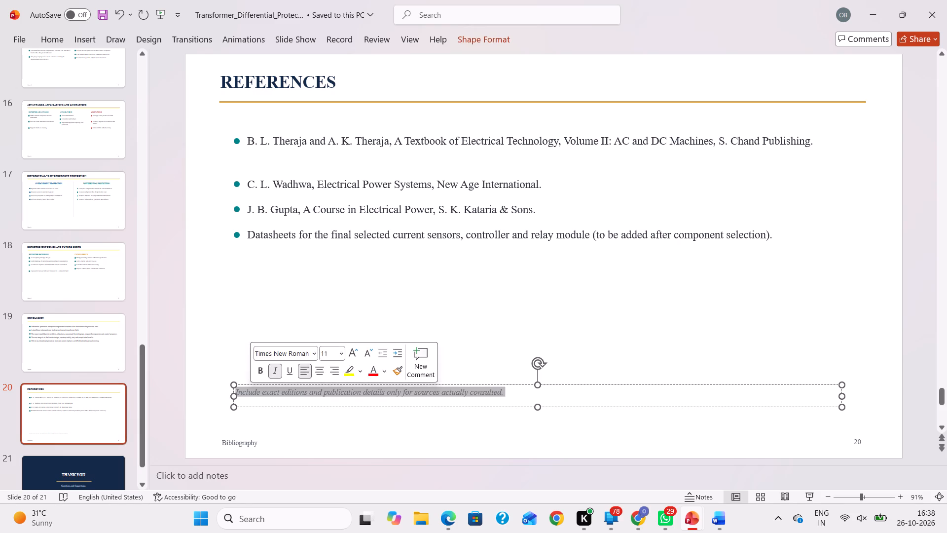
pyautogui.press('BackSpace')
# Delete the "Bibliography" footer text from slide 20.
pyautogui.click(235, 449)
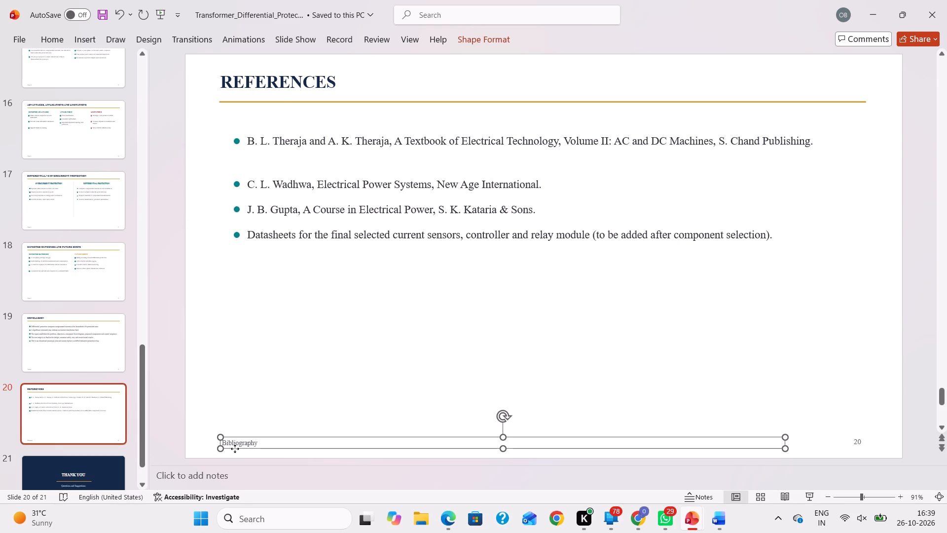
pyautogui.tripleClick(235, 449)
pyautogui.doubleClick(238, 445)
pyautogui.press('BackSpace')
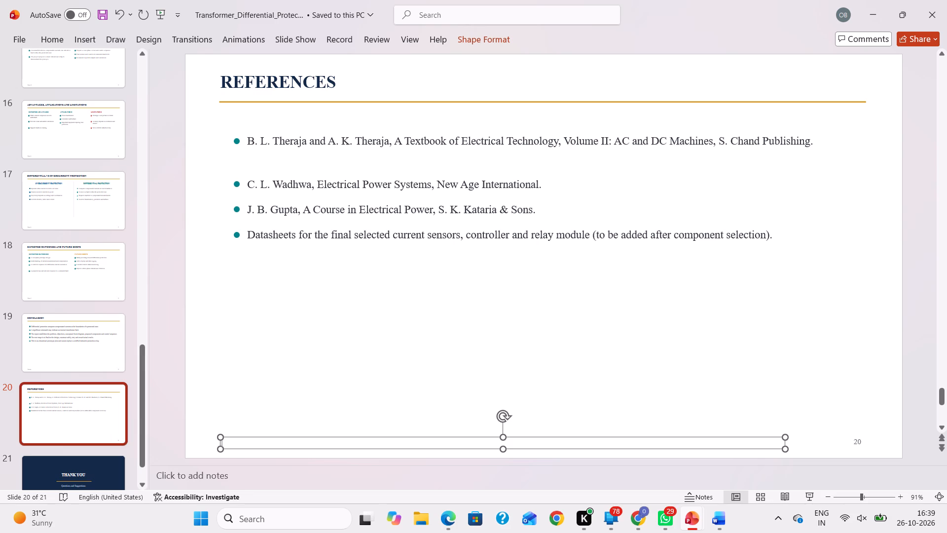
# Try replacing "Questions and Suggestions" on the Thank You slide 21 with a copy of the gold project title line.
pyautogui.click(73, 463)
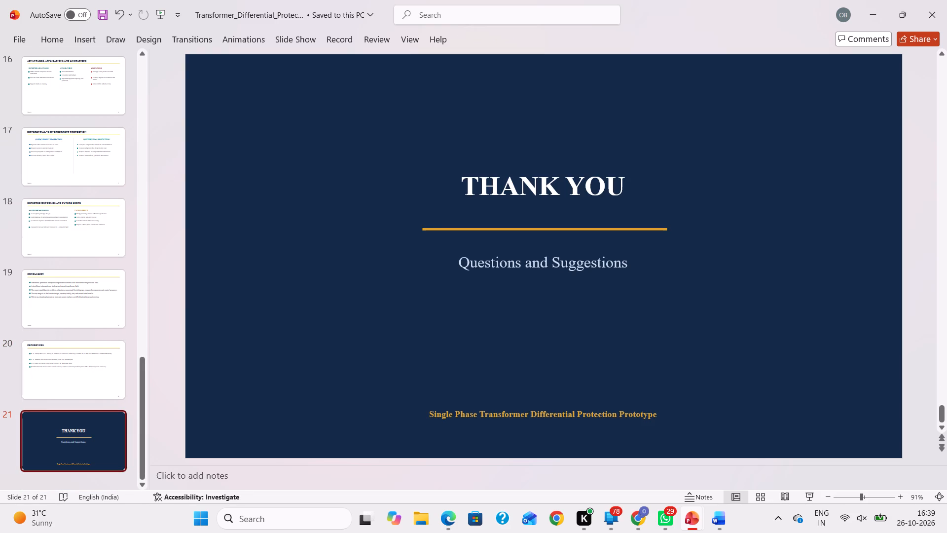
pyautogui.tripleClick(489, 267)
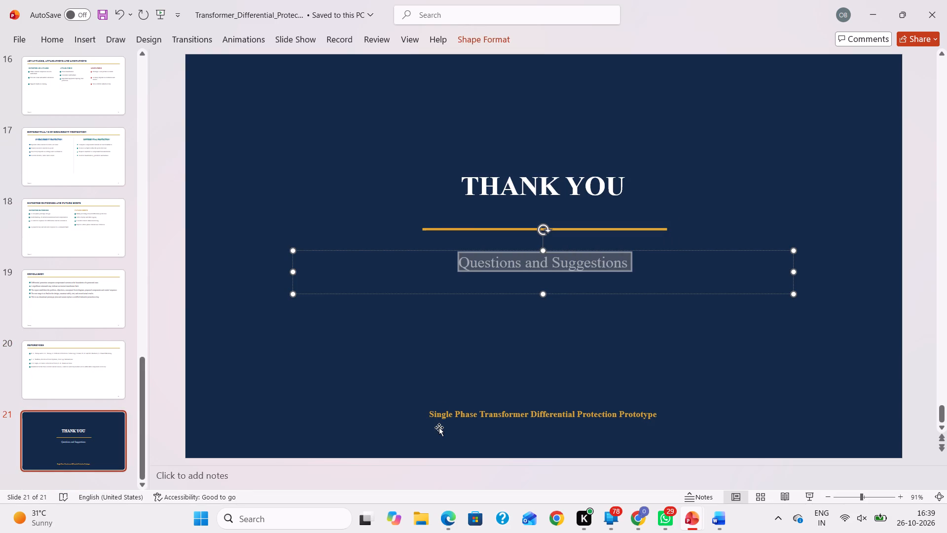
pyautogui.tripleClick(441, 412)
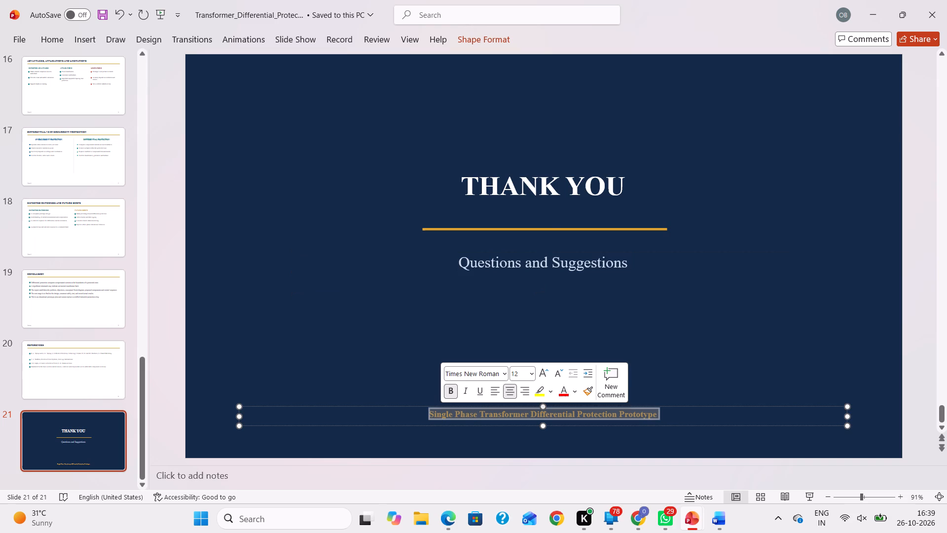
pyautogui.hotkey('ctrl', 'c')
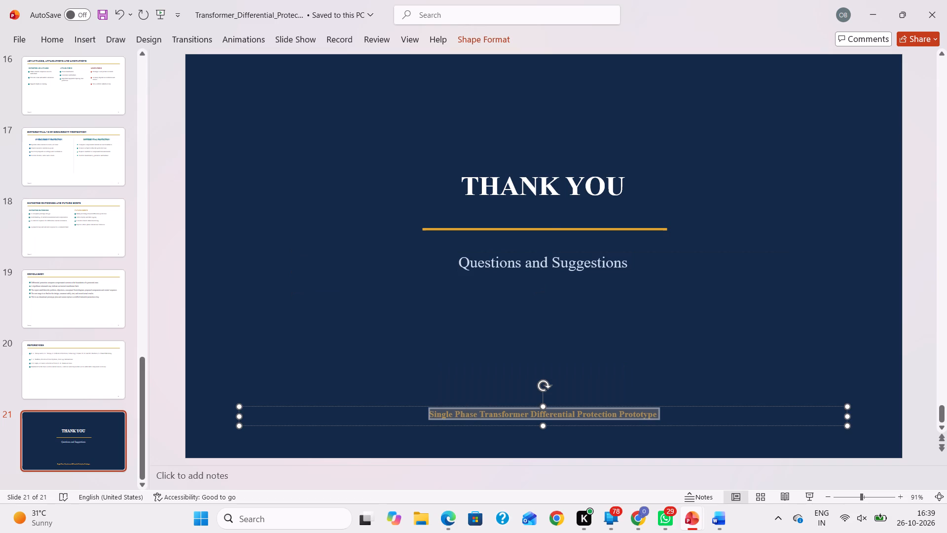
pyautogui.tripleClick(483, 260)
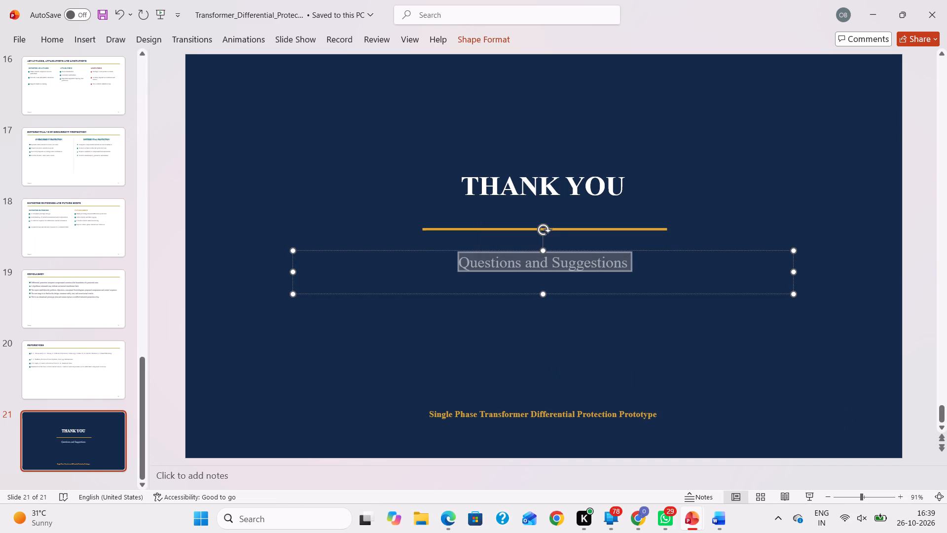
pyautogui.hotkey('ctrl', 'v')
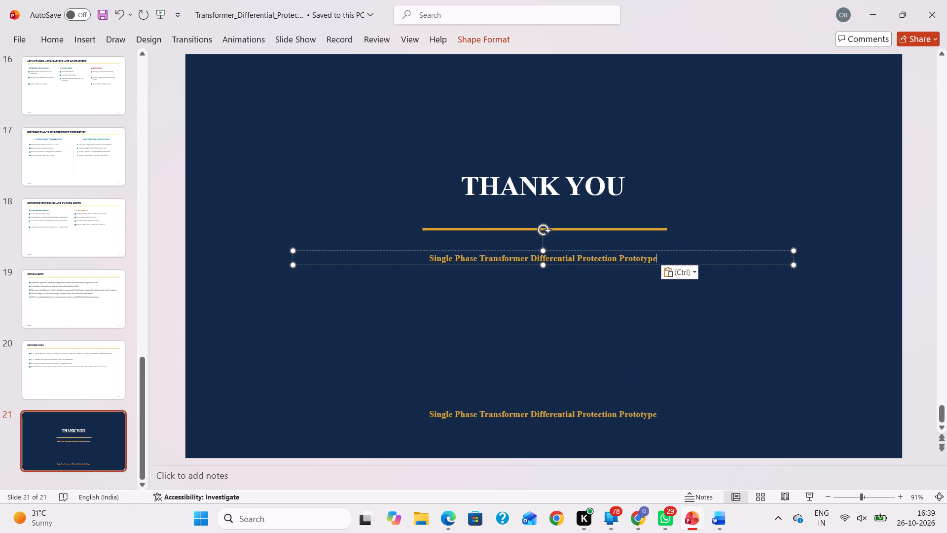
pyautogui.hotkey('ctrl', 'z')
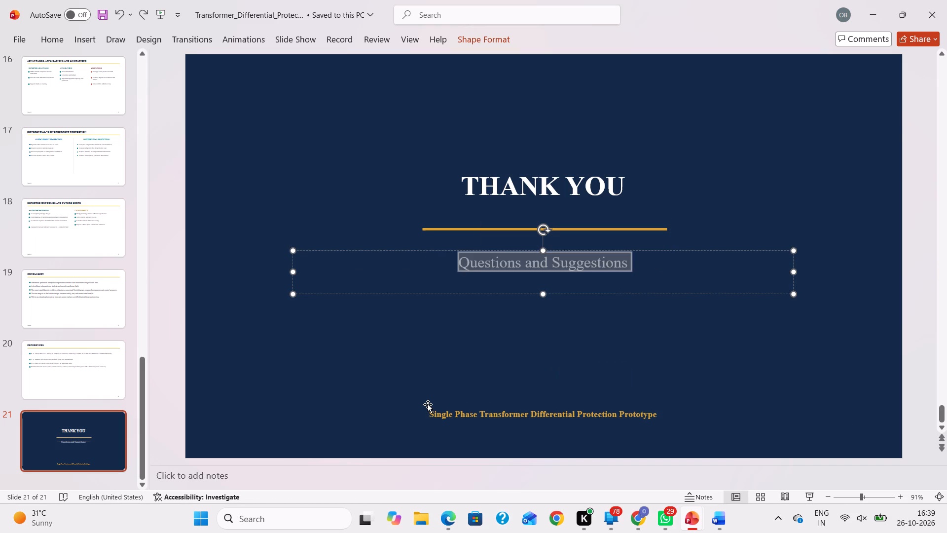
# Replace "Questions and Suggestions" on slide 21 with "Single Phase Transformer Differential Protection & Prototype", keeping the subtitle's formatting.
pyautogui.click(503, 261)
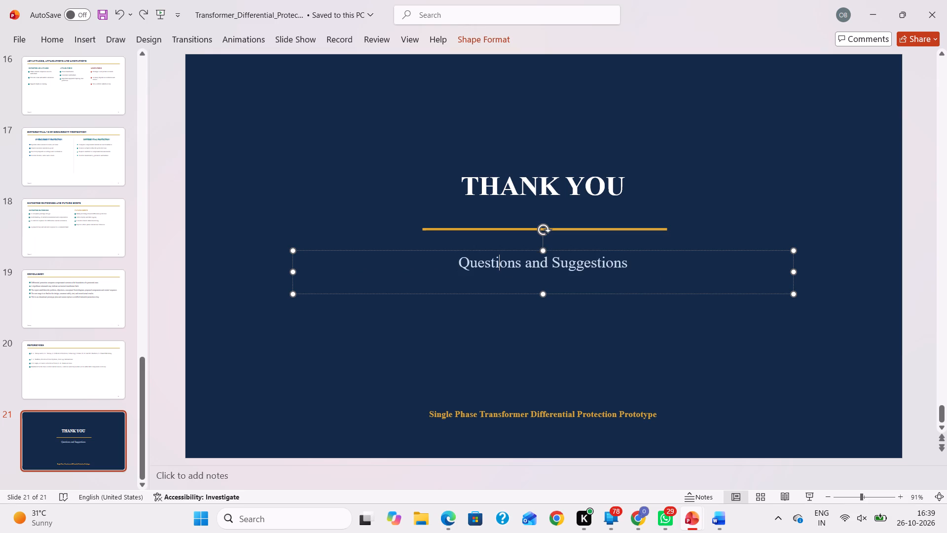
pyautogui.tripleClick(503, 261)
pyautogui.press('s')
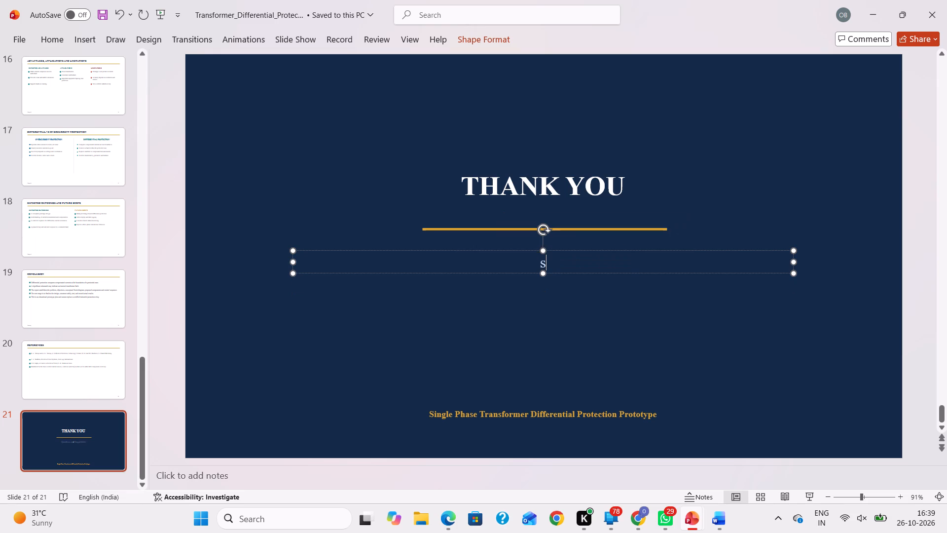
pyautogui.press('BackSpace')
pyautogui.hotkey('shift', 's')
pyautogui.write('ingle')
pyautogui.press('space')
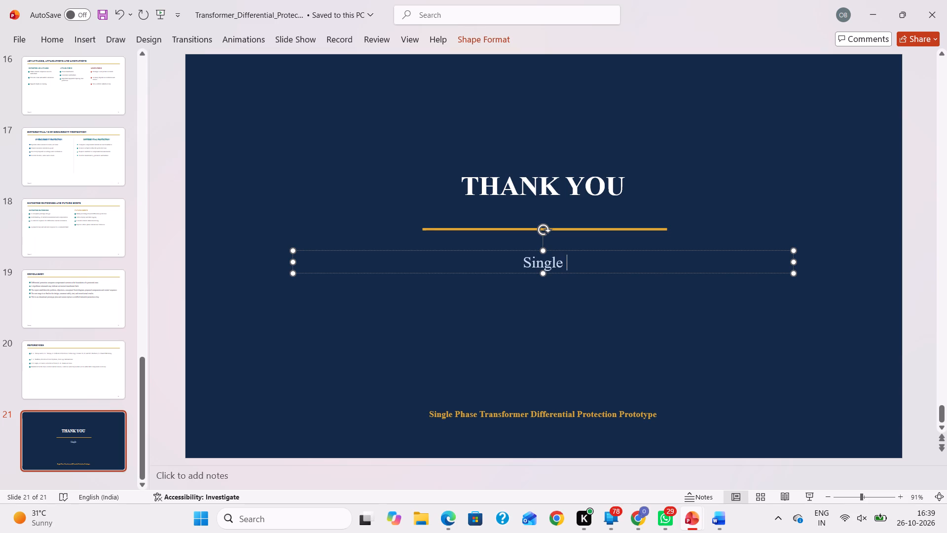
pyautogui.write('Phase')
pyautogui.press('space')
pyautogui.write('Transformer')
pyautogui.press('space')
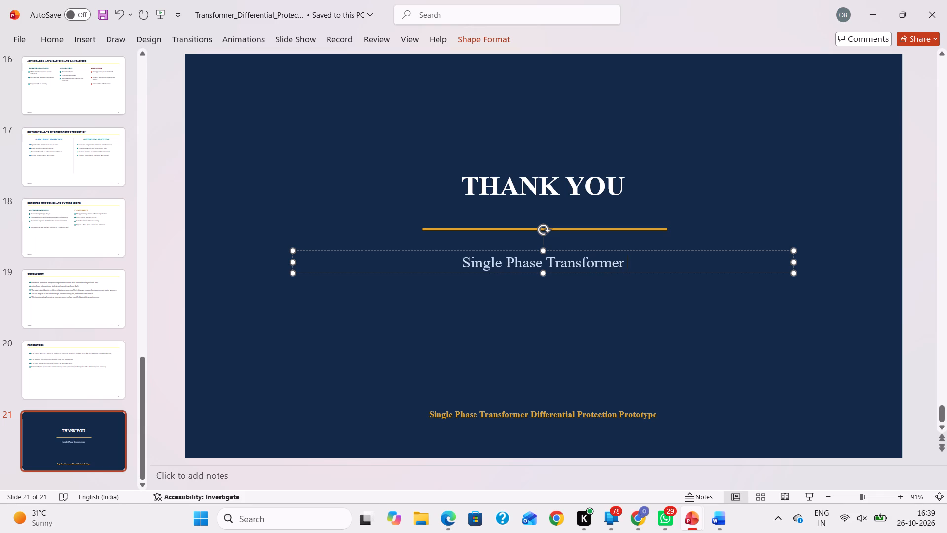
pyautogui.write('Diff')
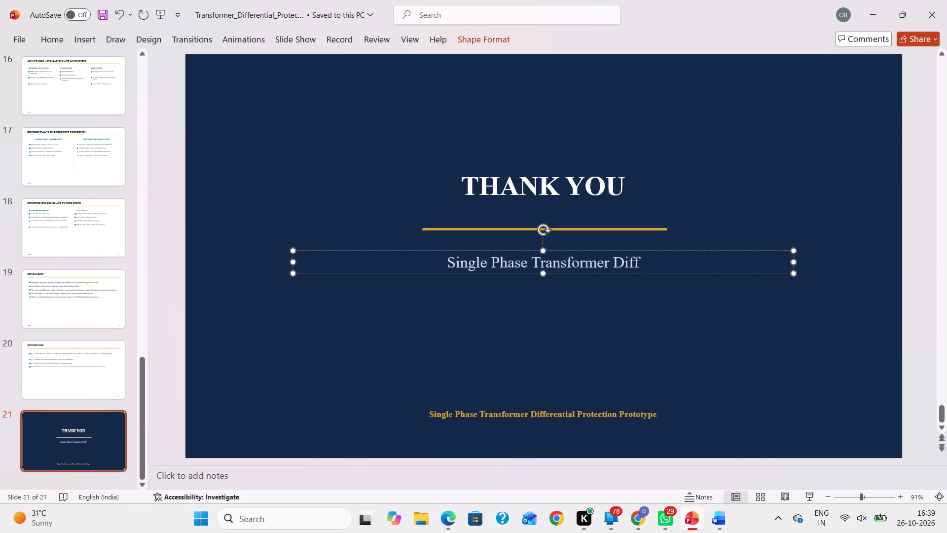
pyautogui.write('er')
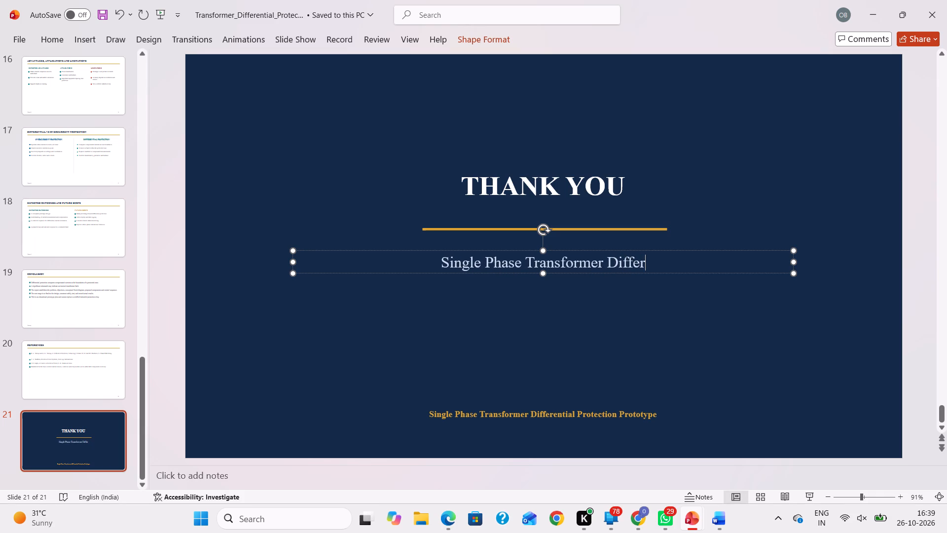
pyautogui.write('ential')
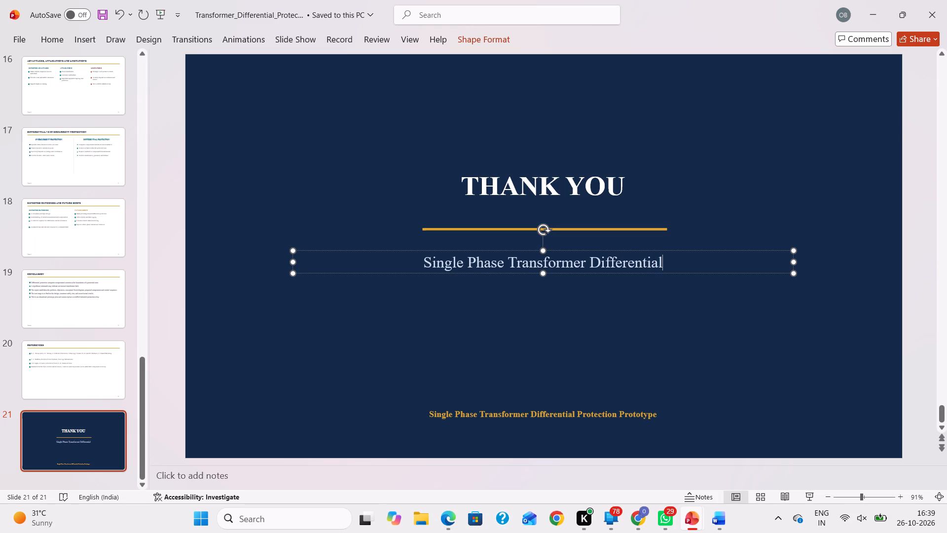
pyautogui.press('space')
pyautogui.hotkey('shift', 'p')
pyautogui.write('rotect')
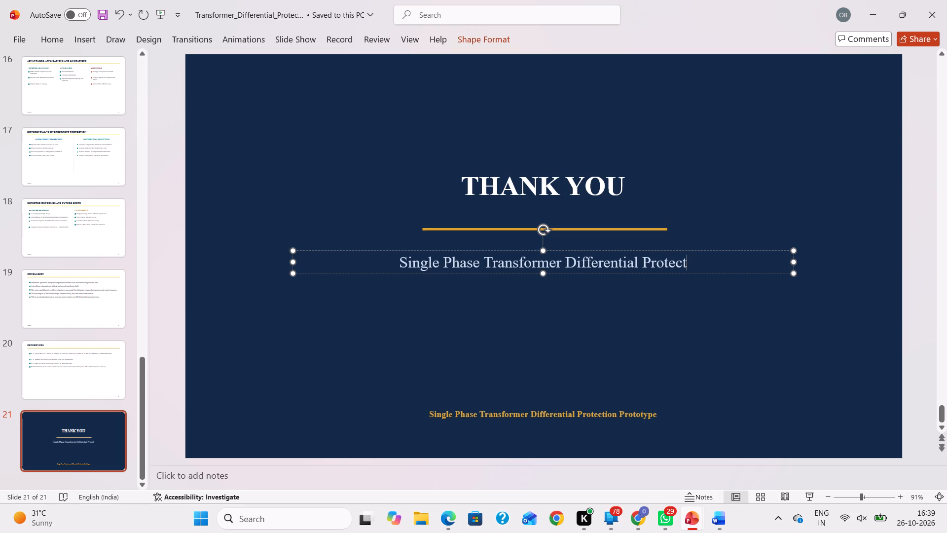
pyautogui.write('ion')
pyautogui.press('space')
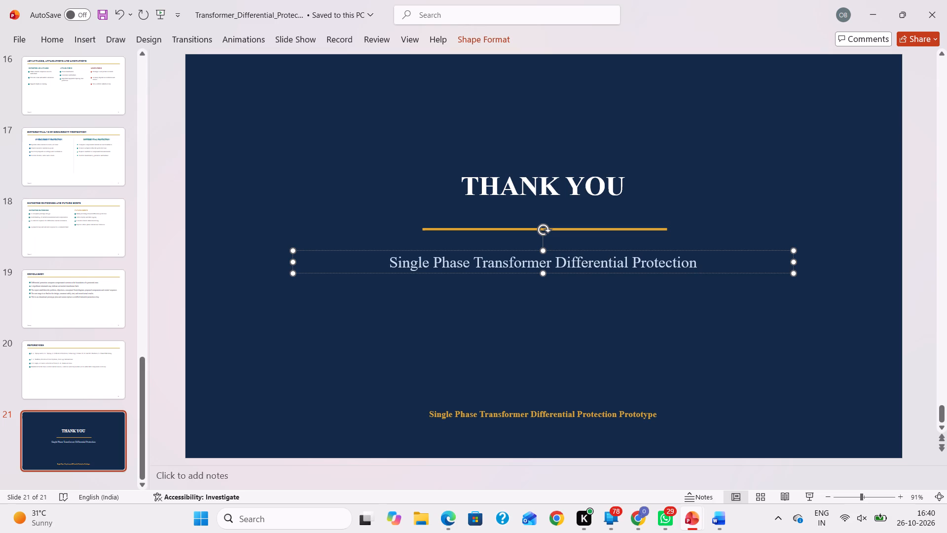
pyautogui.hotkey('shift', '&')
pyautogui.press('space')
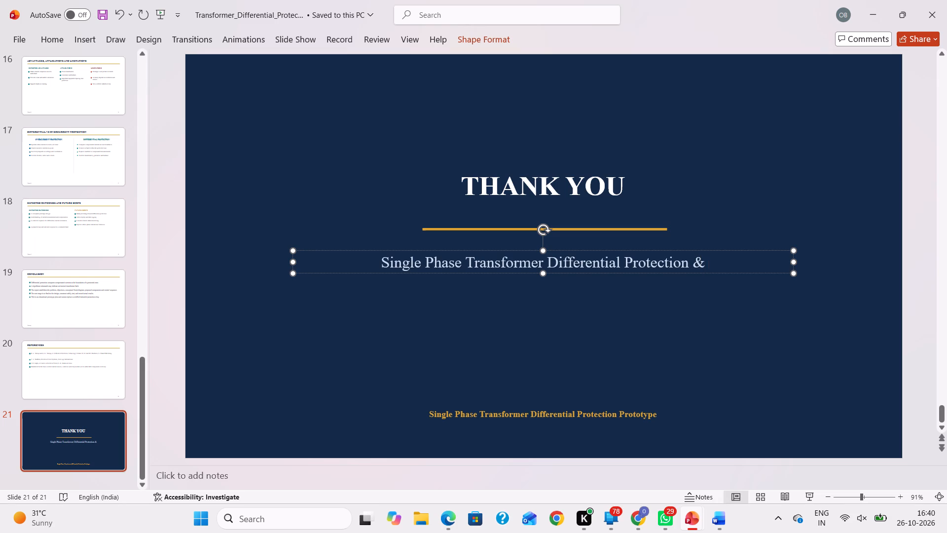
pyautogui.write('Pr')
pyautogui.write('ototype')
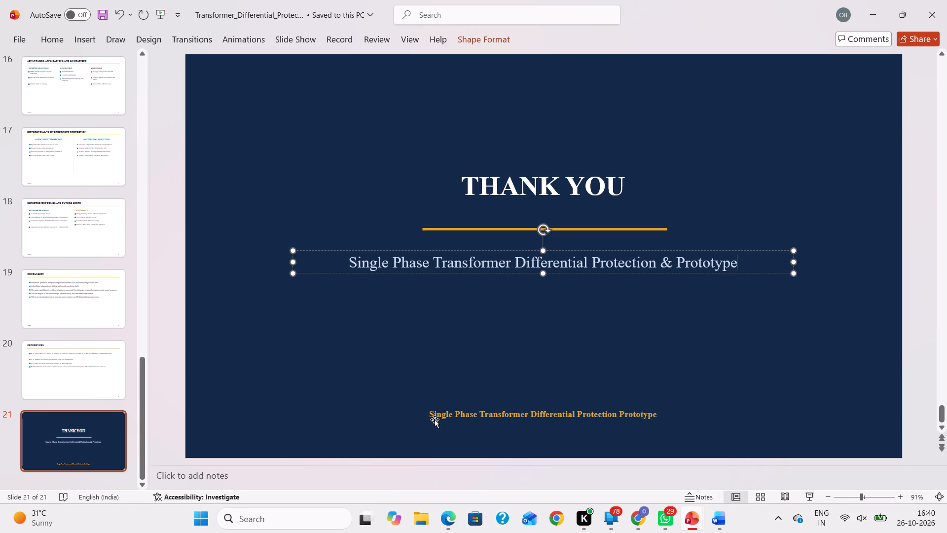
# Delete the gold "Single Phase Transformer Differential Protection Prototype" line near the bottom of slide 21.
pyautogui.doubleClick(436, 419)
pyautogui.tripleClick(436, 419)
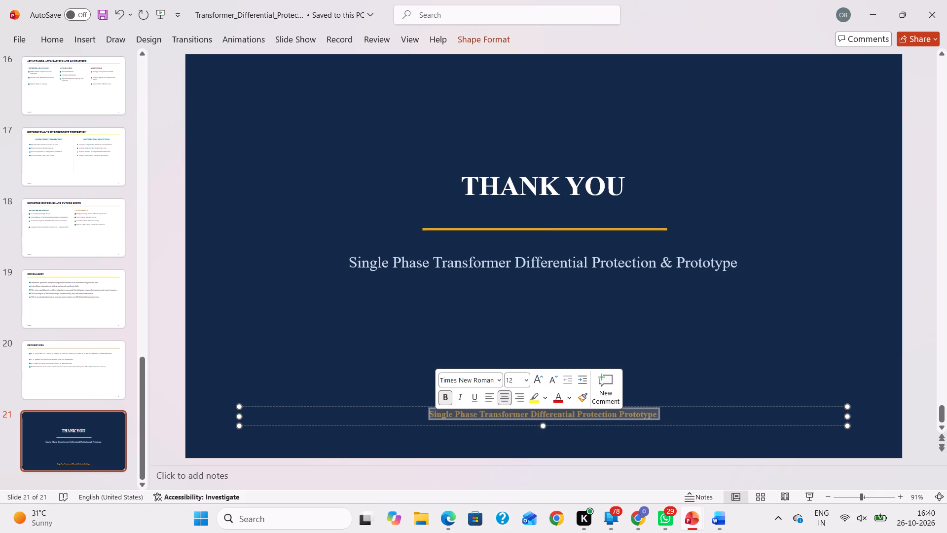
pyautogui.press('BackSpace')
pyautogui.click(456, 365)
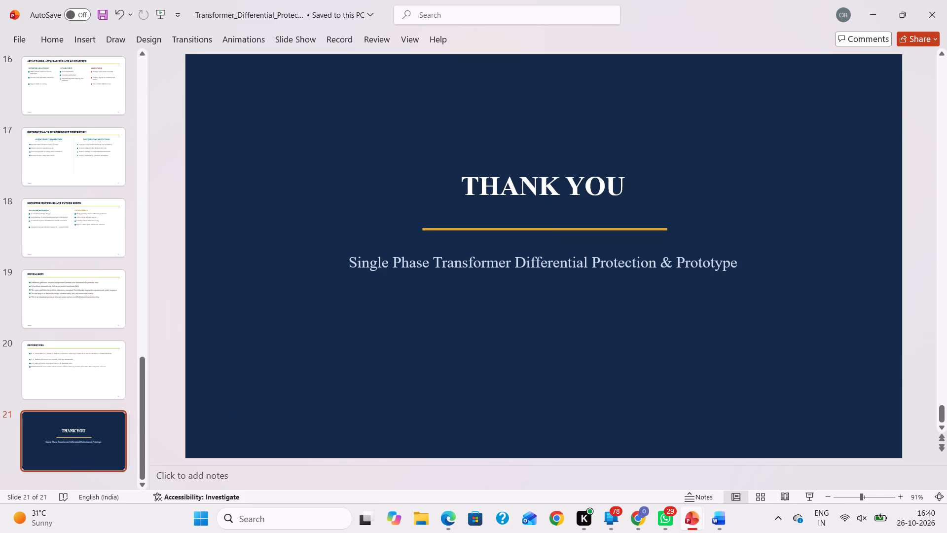
# Apply the black Office theme with muted accent colours to the presentation.
pyautogui.click(153, 38)
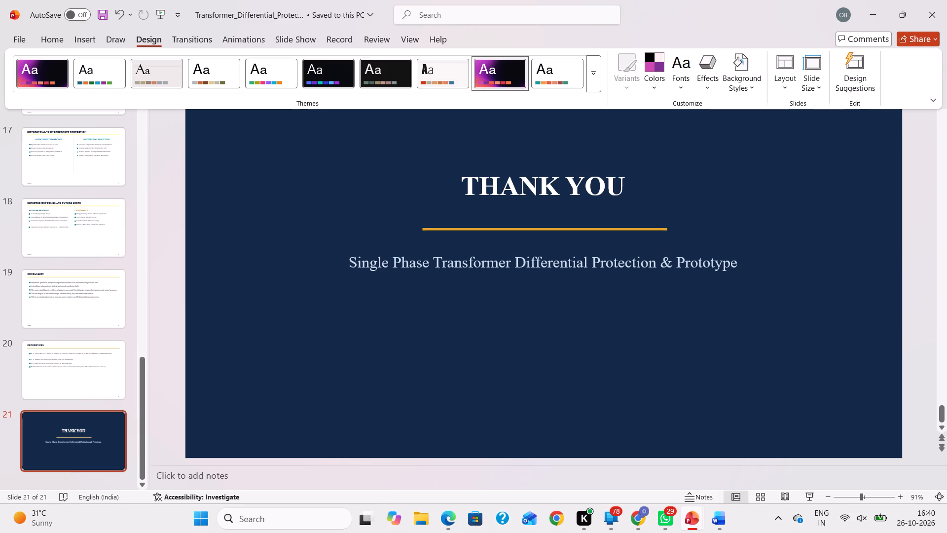
pyautogui.click(593, 83)
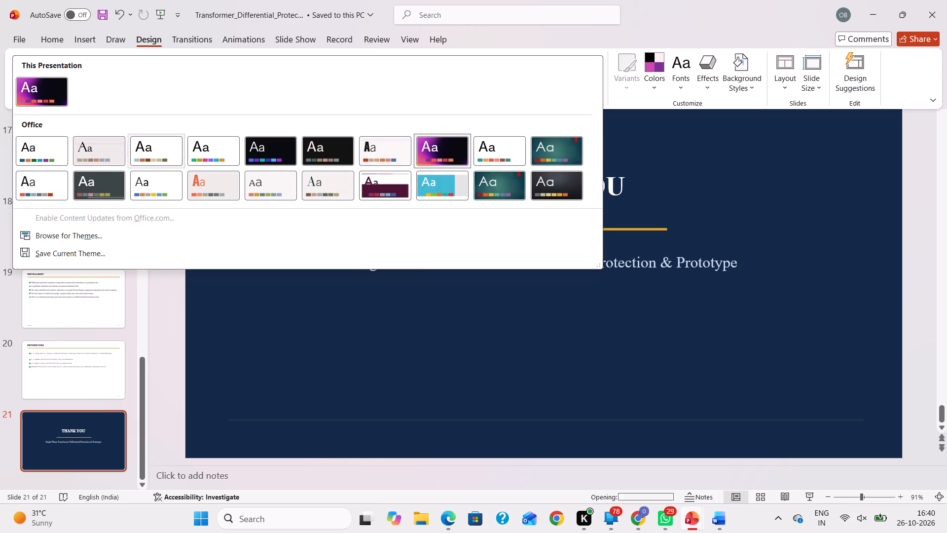
pyautogui.click(328, 156)
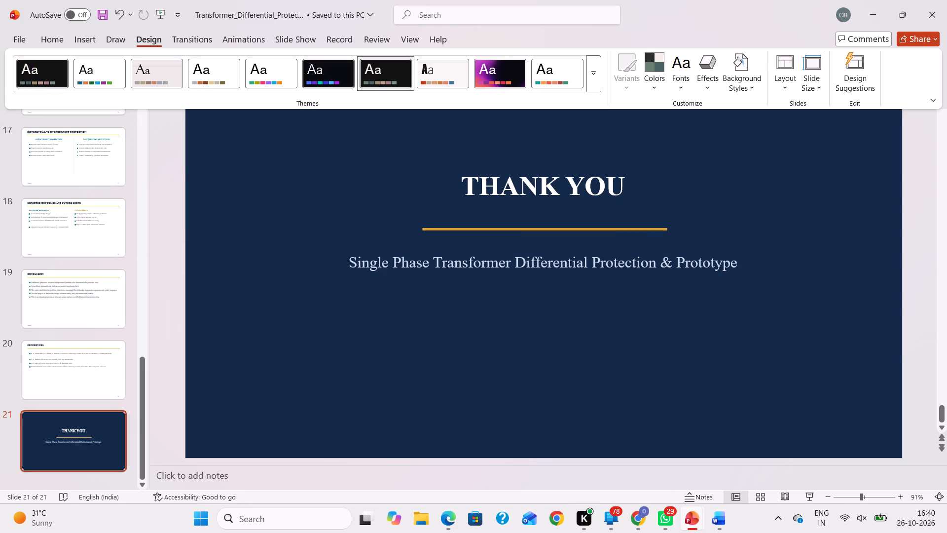
# Delete the acknowledgement sentence about the Principal, Head of Department and staff from slide 2, "Project Team and Guidance".
pyautogui.scroll(13, 64, 173)
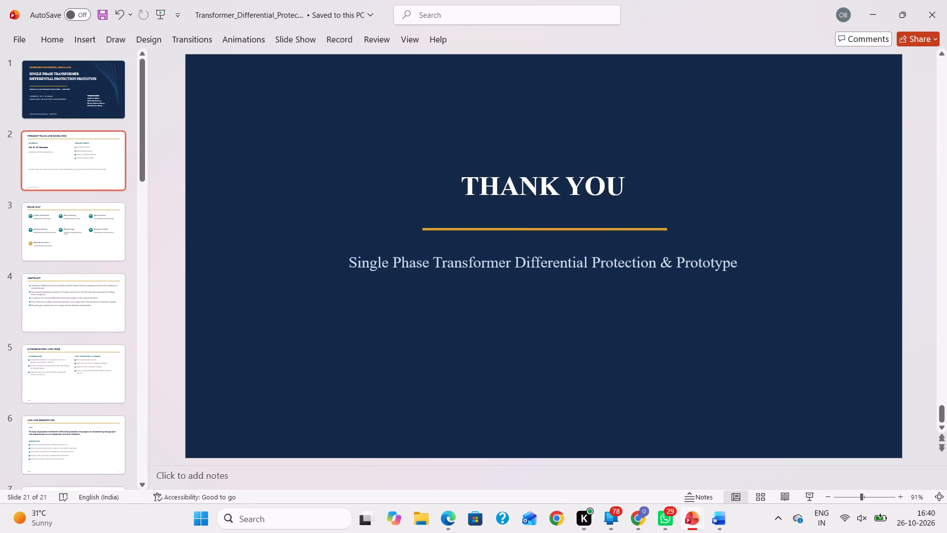
pyautogui.click(34, 152)
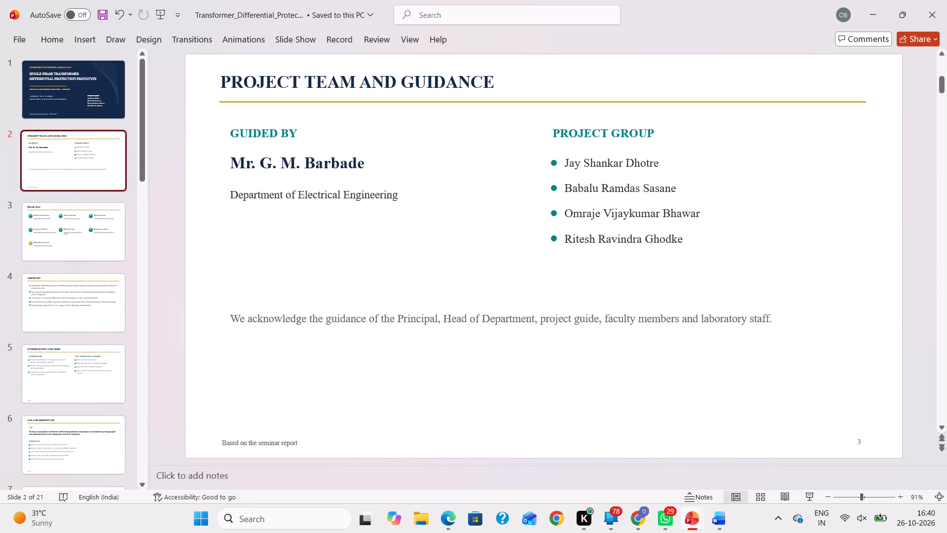
pyautogui.tripleClick(227, 75)
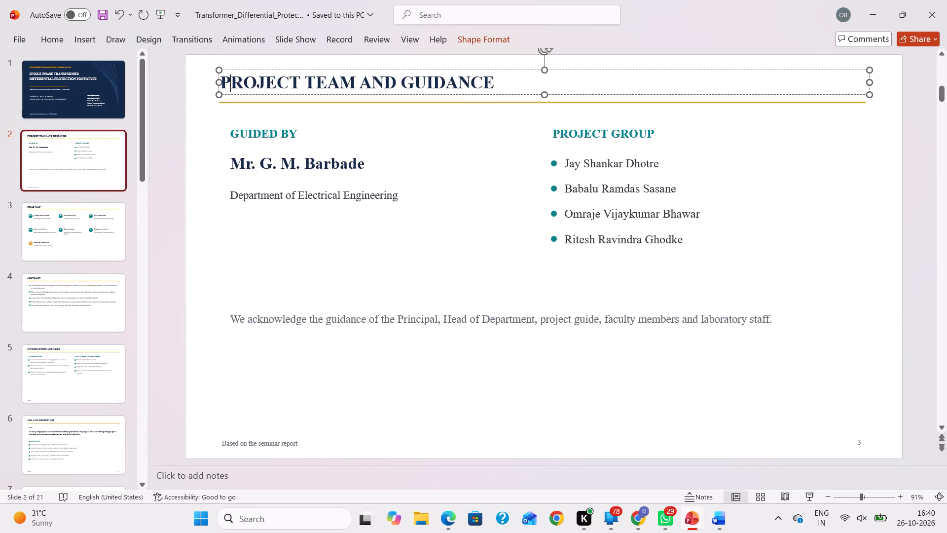
pyautogui.click(182, 52)
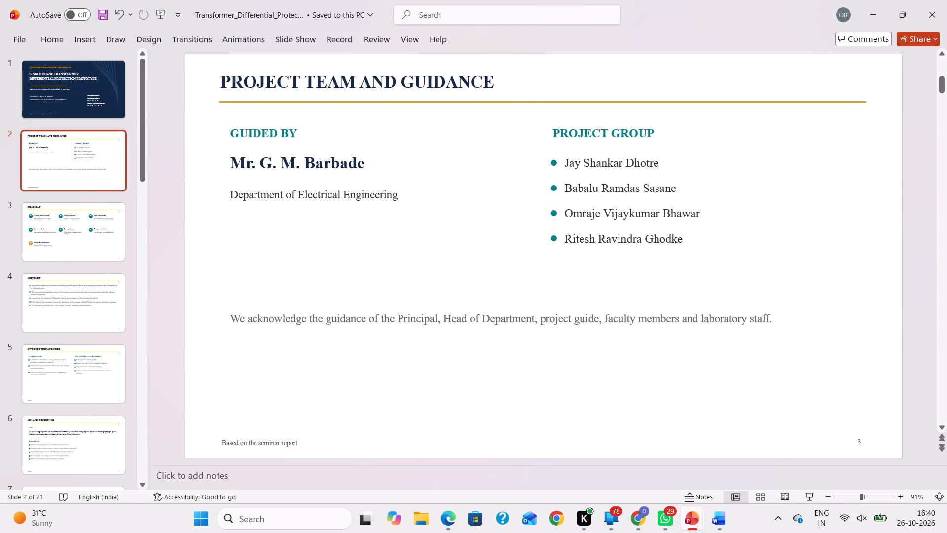
pyautogui.doubleClick(223, 74)
pyautogui.tripleClick(222, 74)
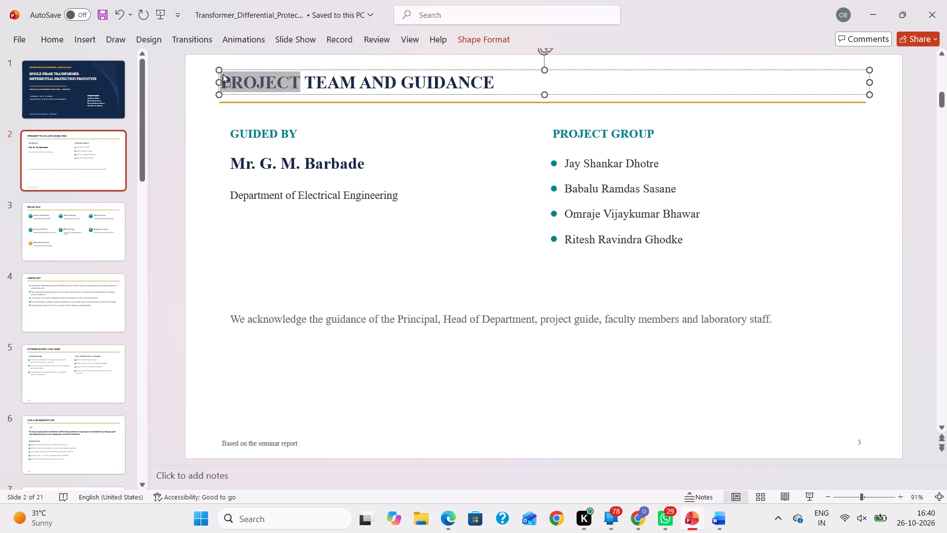
pyautogui.doubleClick(262, 306)
pyautogui.doubleClick(256, 318)
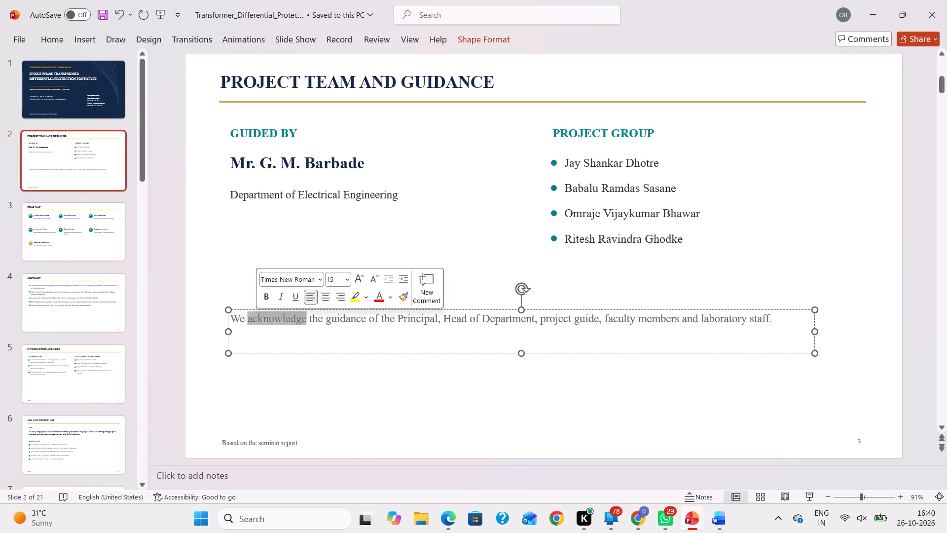
pyautogui.tripleClick(256, 318)
pyautogui.click(256, 318)
pyautogui.doubleClick(256, 318)
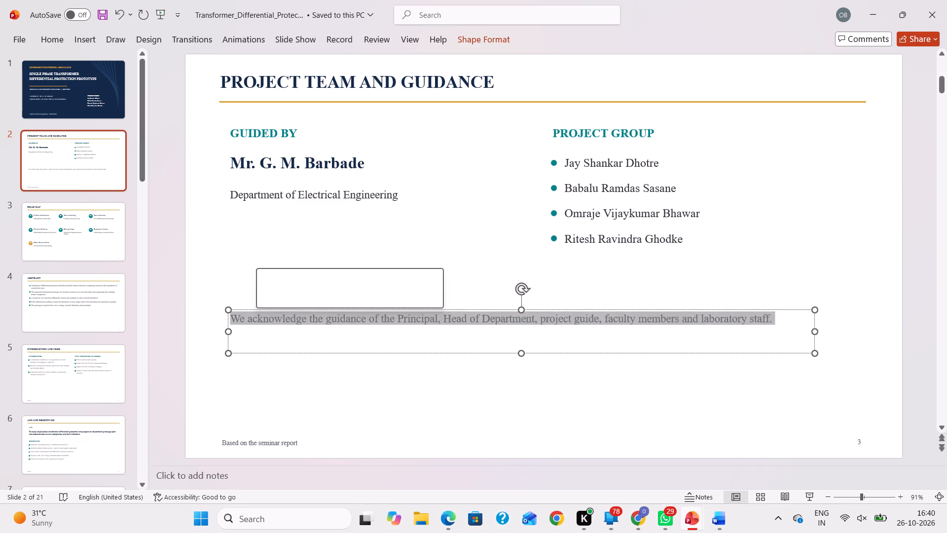
pyautogui.doubleClick(256, 318)
pyautogui.doubleClick(256, 318)
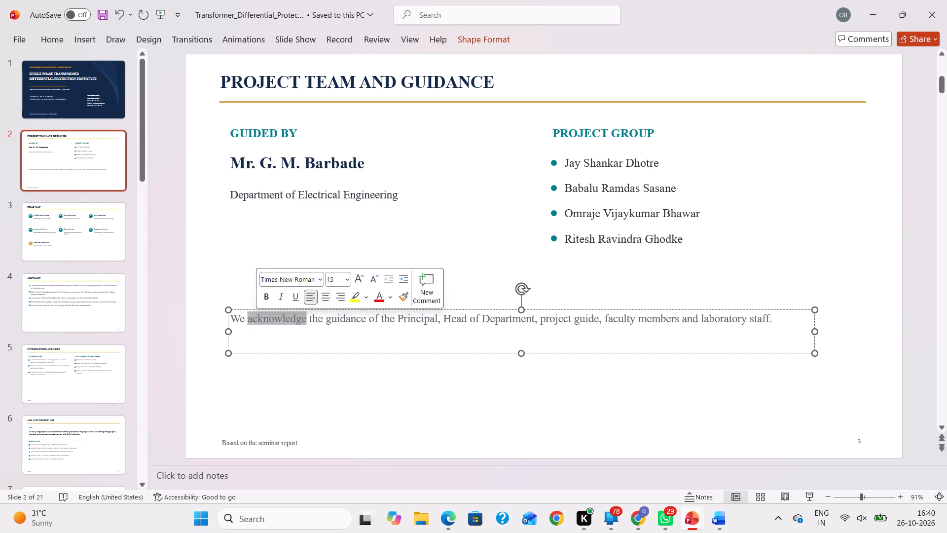
pyautogui.doubleClick(256, 318)
pyautogui.doubleClick(256, 318)
pyautogui.moveTo(256, 318); pyautogui.dragTo(404, 323)
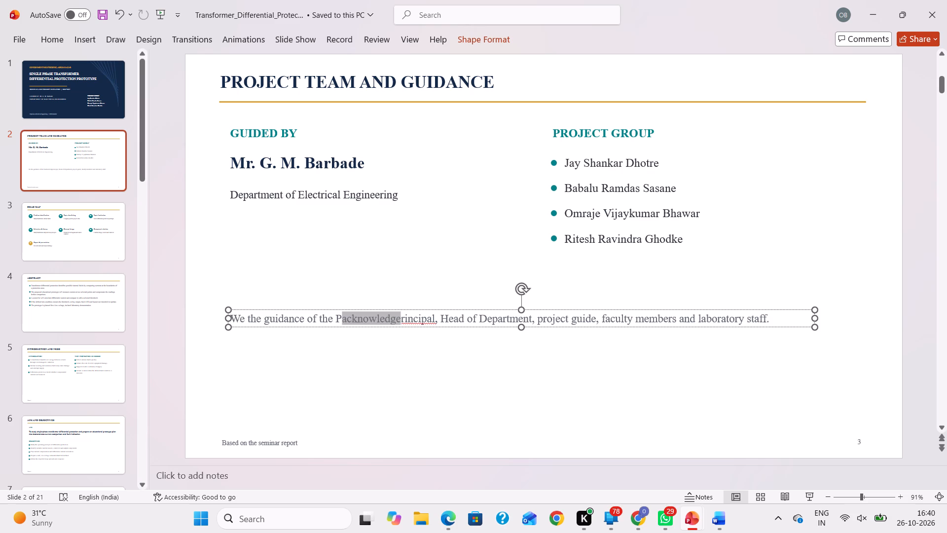
pyautogui.moveTo(233, 320); pyautogui.dragTo(522, 345)
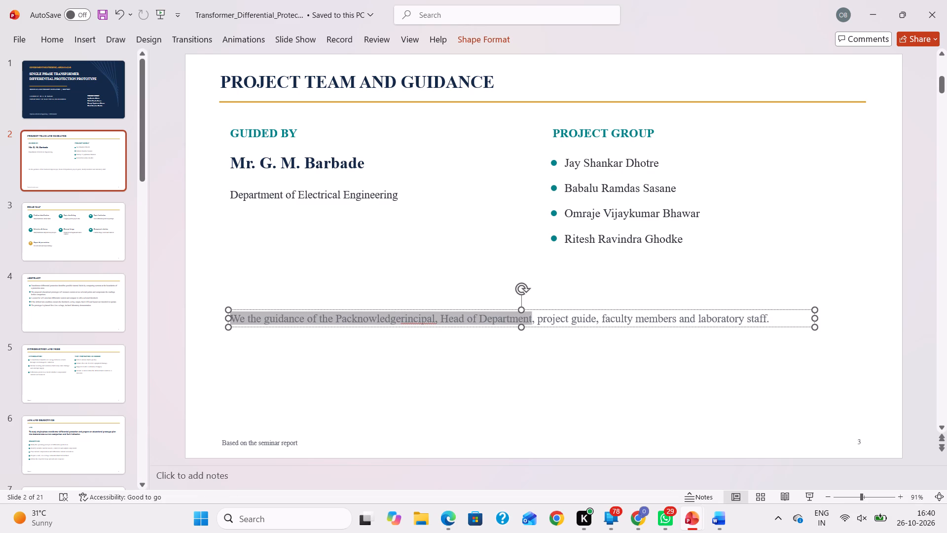
pyautogui.moveTo(522, 345); pyautogui.dragTo(689, 345)
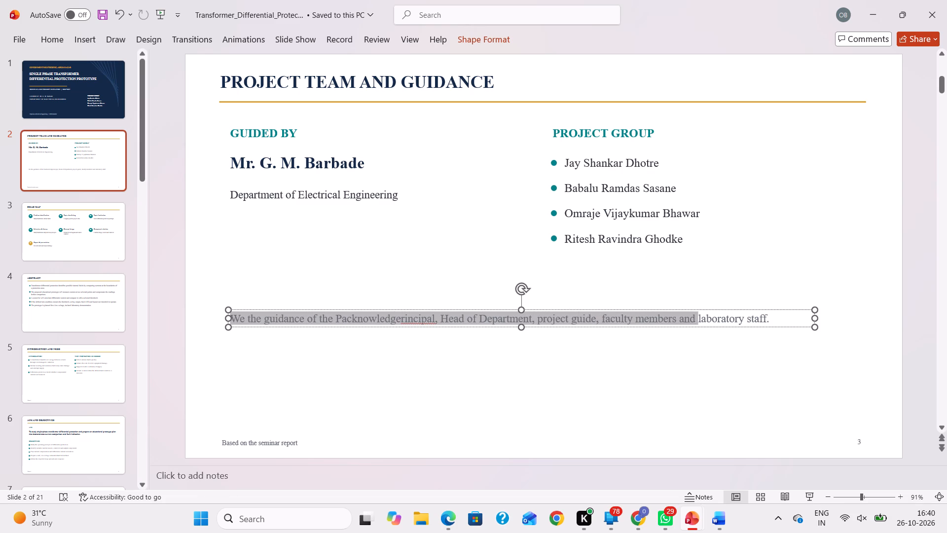
pyautogui.moveTo(689, 345); pyautogui.dragTo(834, 348)
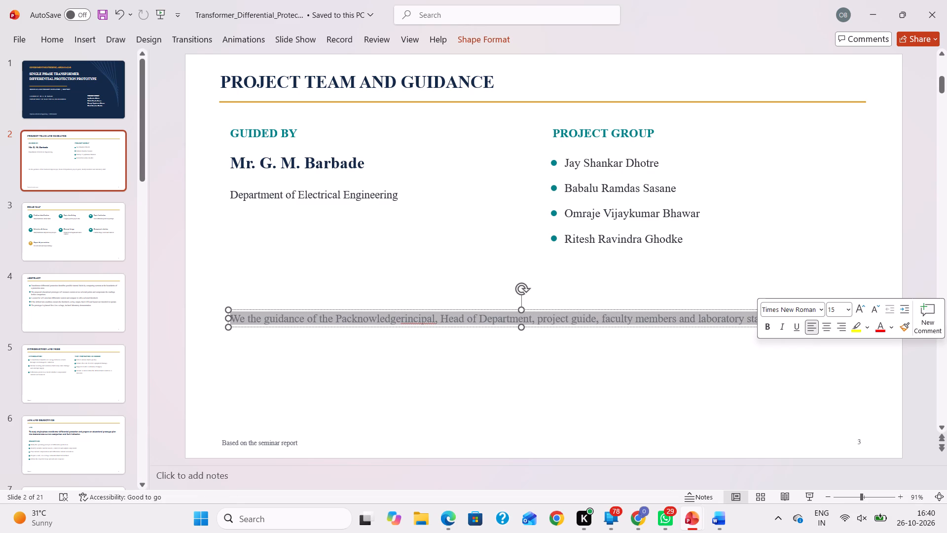
pyautogui.press('BackSpace')
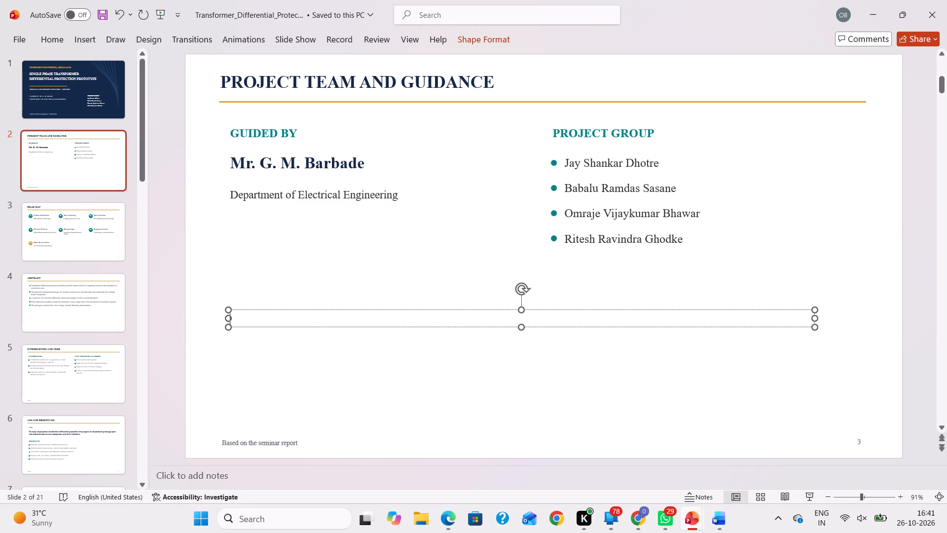
# Delete the "Based on the seminar report" footer text from slide 2.
pyautogui.doubleClick(277, 446)
pyautogui.tripleClick(277, 446)
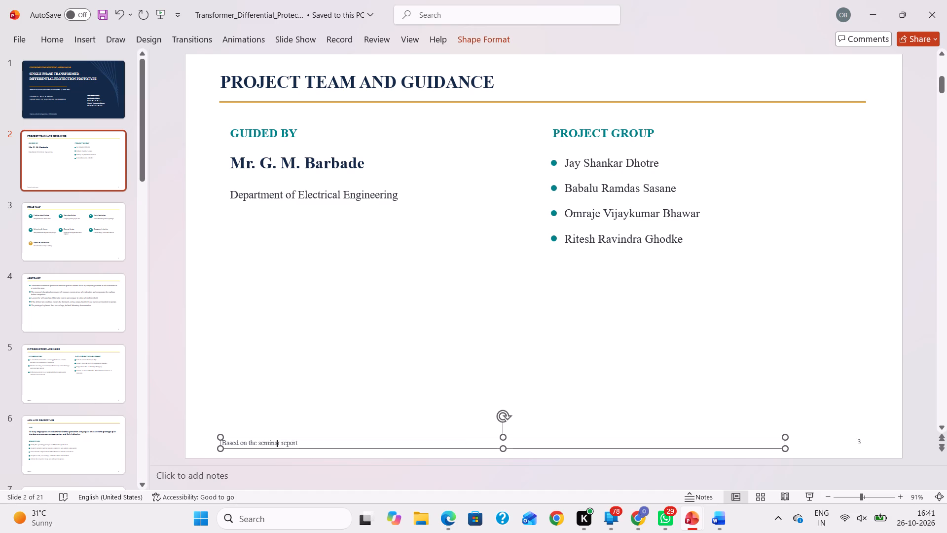
pyautogui.click(277, 446)
pyautogui.tripleClick(277, 446)
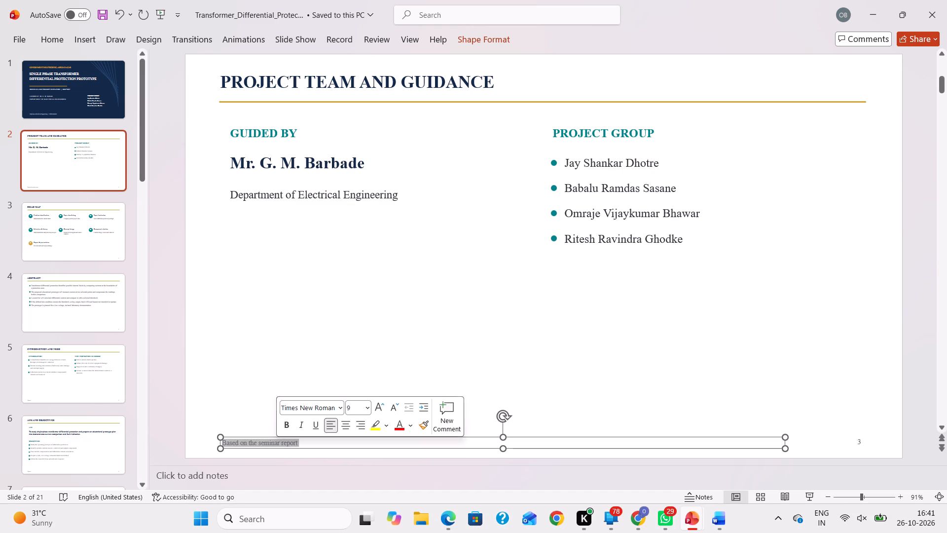
pyautogui.press('BackSpace')
pyautogui.press('Right')
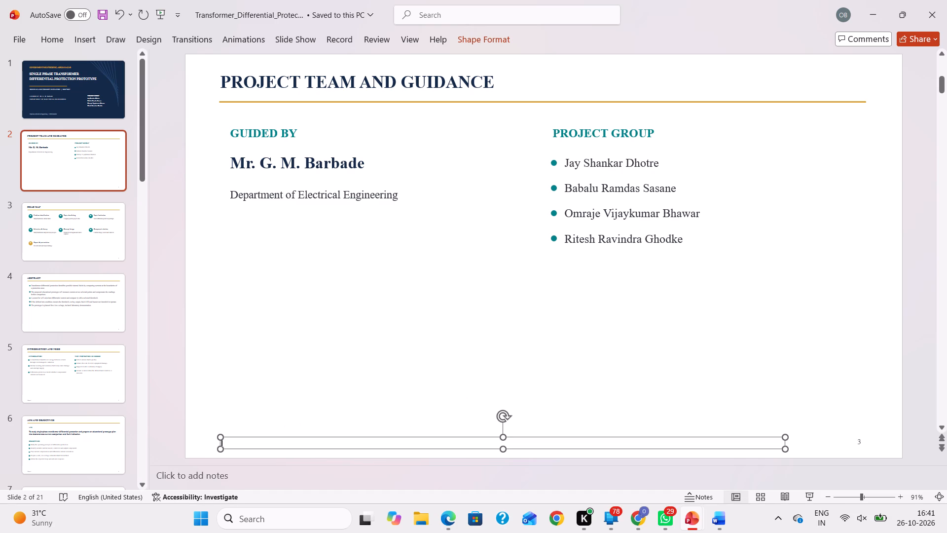
# Check slides 3 and 4, and delete the "Chapter 1" footer text from slide 5, "Introduction and Need".
pyautogui.click(98, 257)
pyautogui.press('Right')
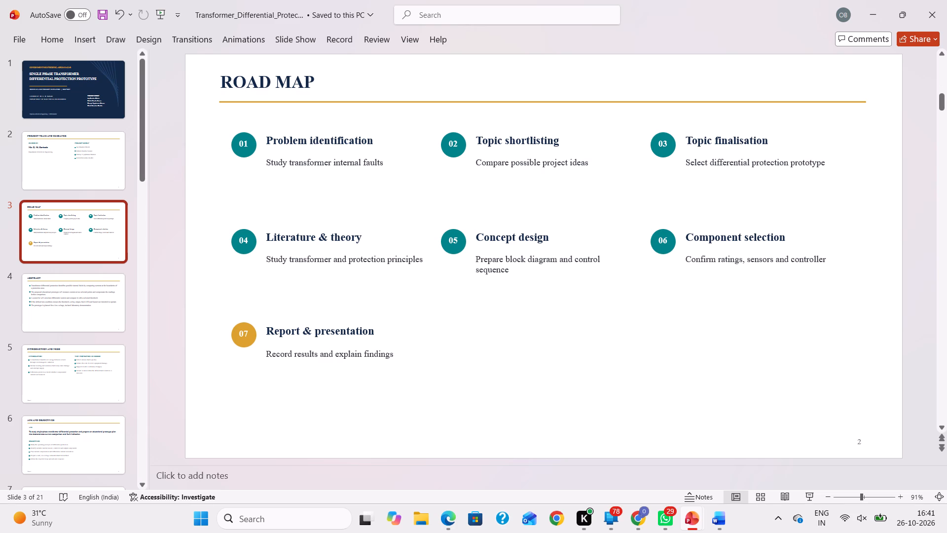
pyautogui.click(47, 283)
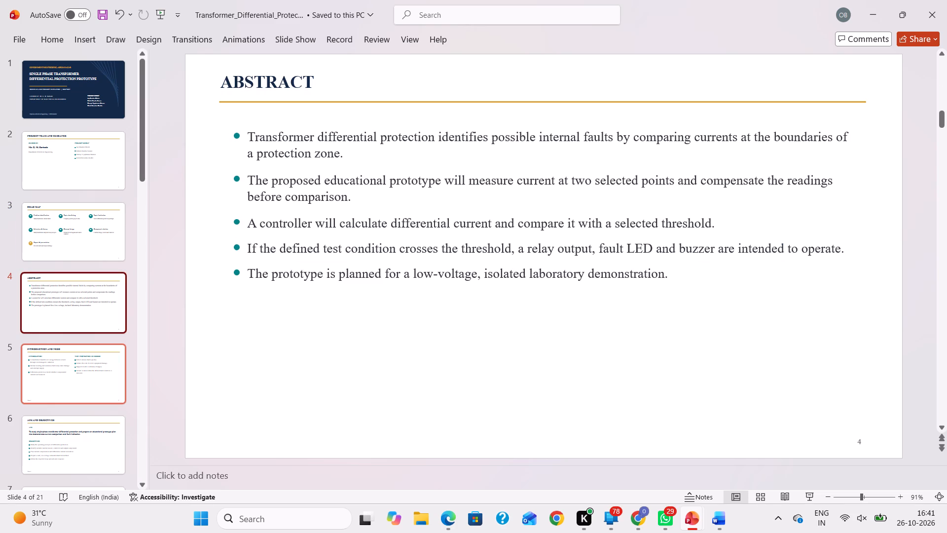
pyautogui.click(61, 360)
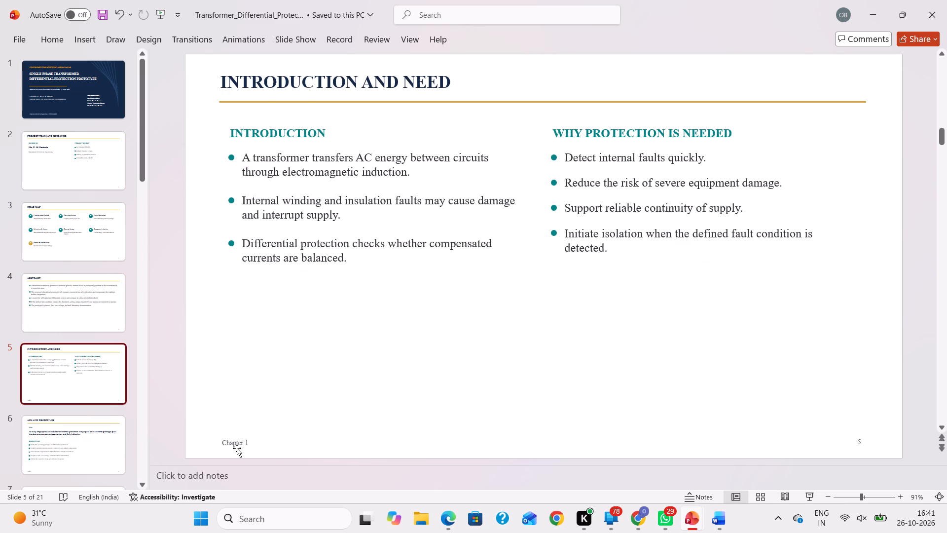
pyautogui.doubleClick(241, 444)
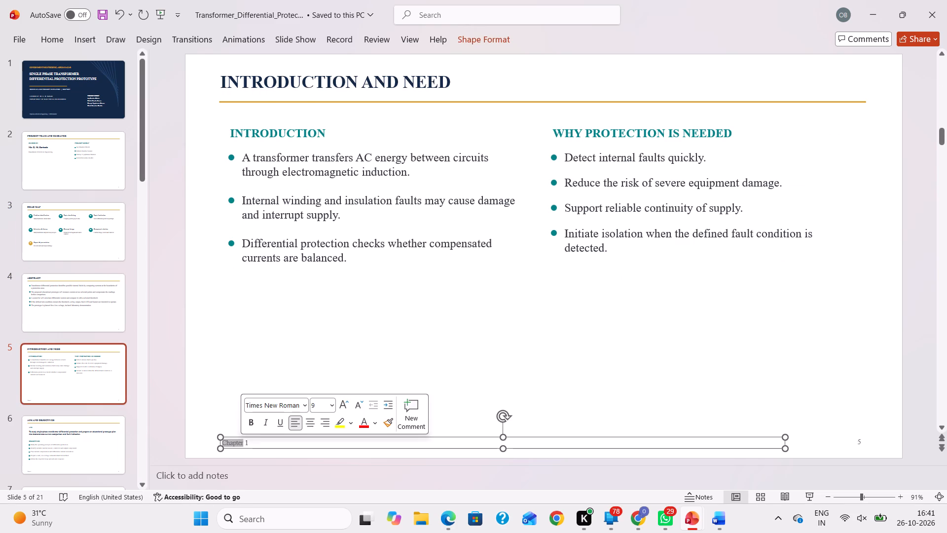
pyautogui.press('BackSpace')
pyautogui.press('Right')
pyautogui.press('BackSpace')
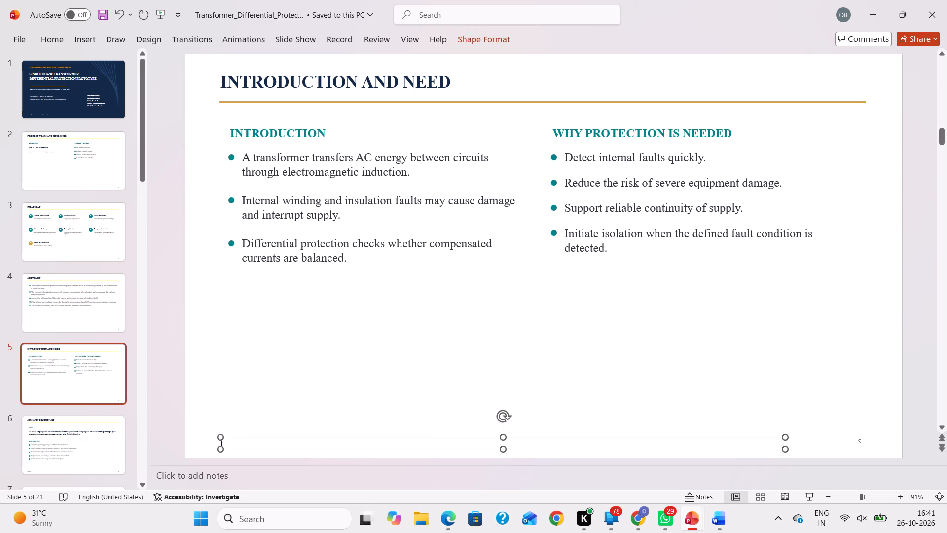
# Delete the "Chapter 1" footer text from slide 6 and the "Chapter 2" footer text from slide 7.
pyautogui.click(51, 453)
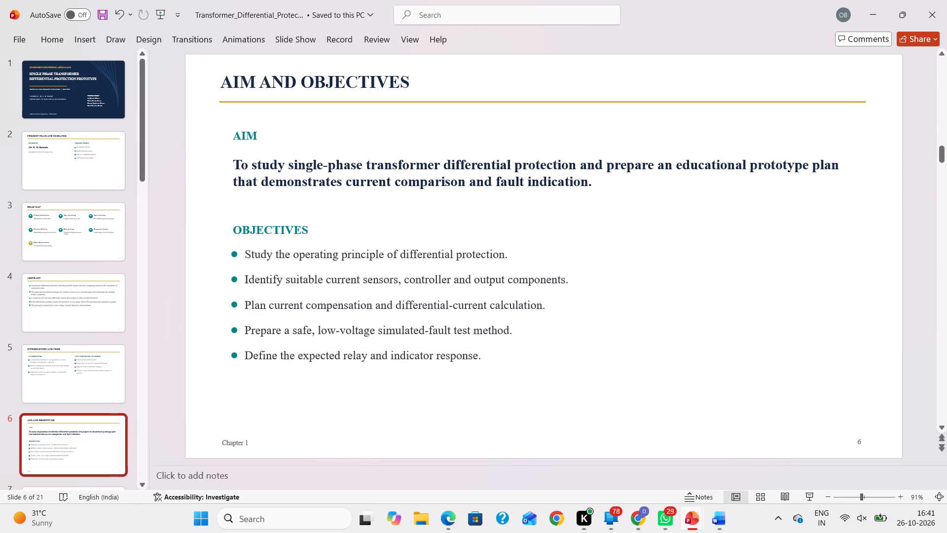
pyautogui.tripleClick(237, 442)
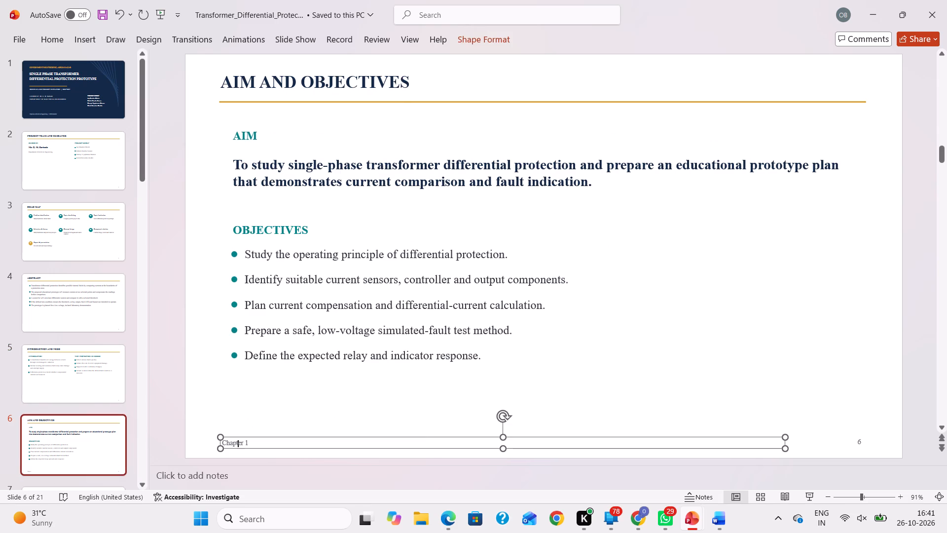
pyautogui.press('BackSpace')
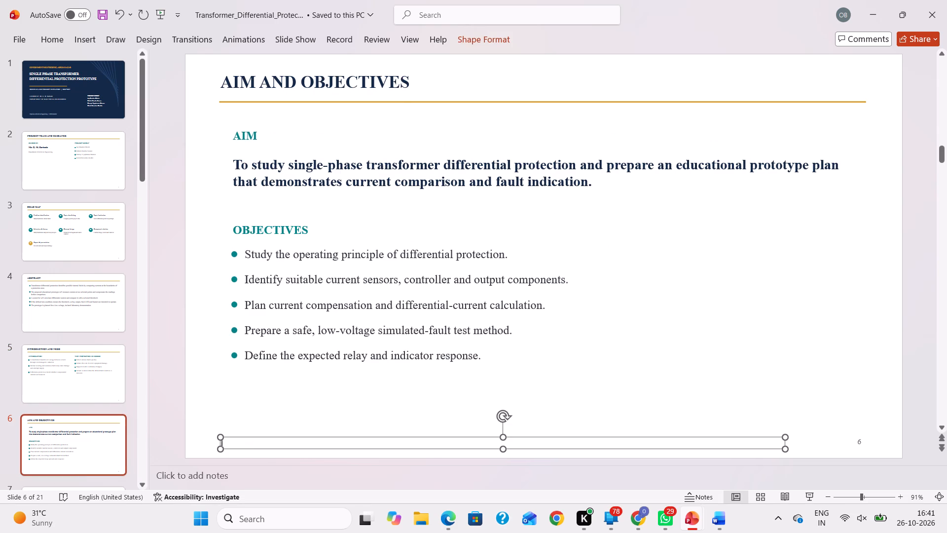
pyautogui.press('Right')
pyautogui.scroll(-3, 12, 391)
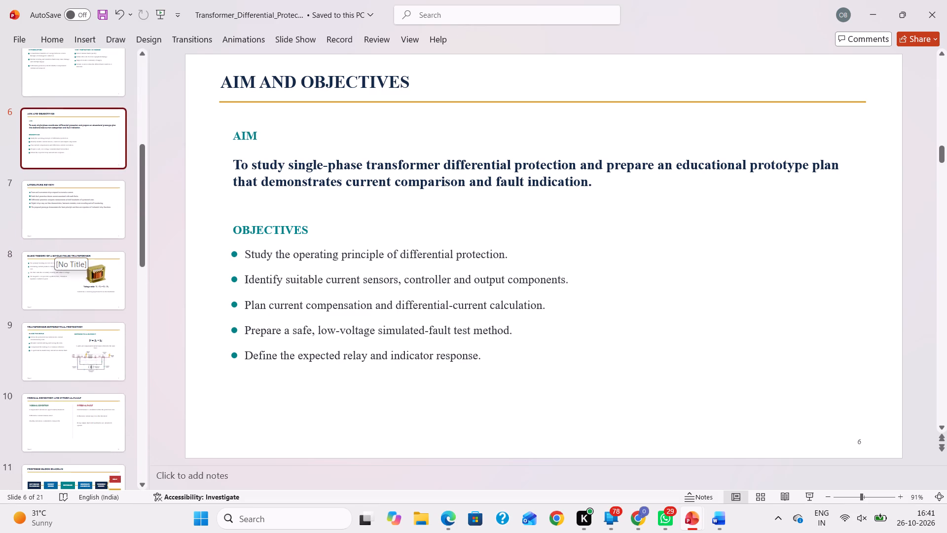
pyautogui.click(66, 238)
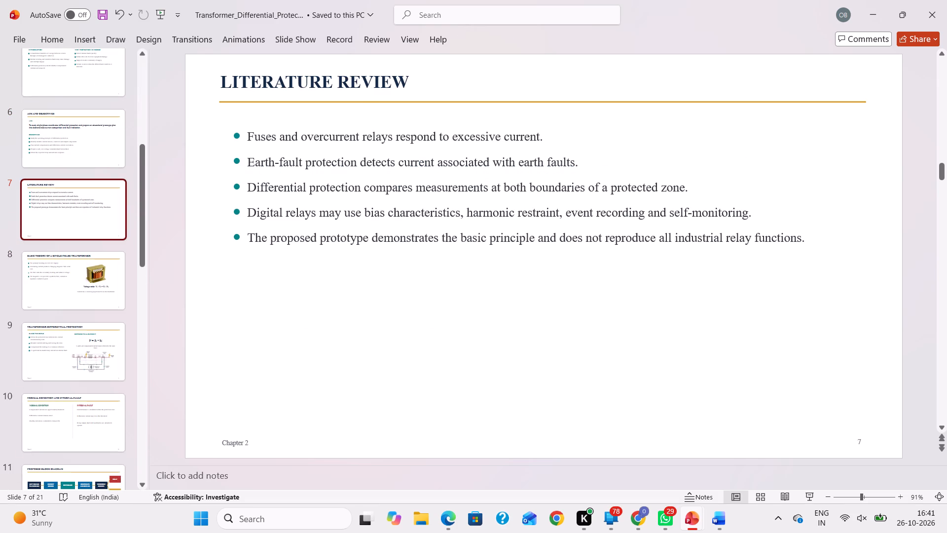
pyautogui.tripleClick(232, 446)
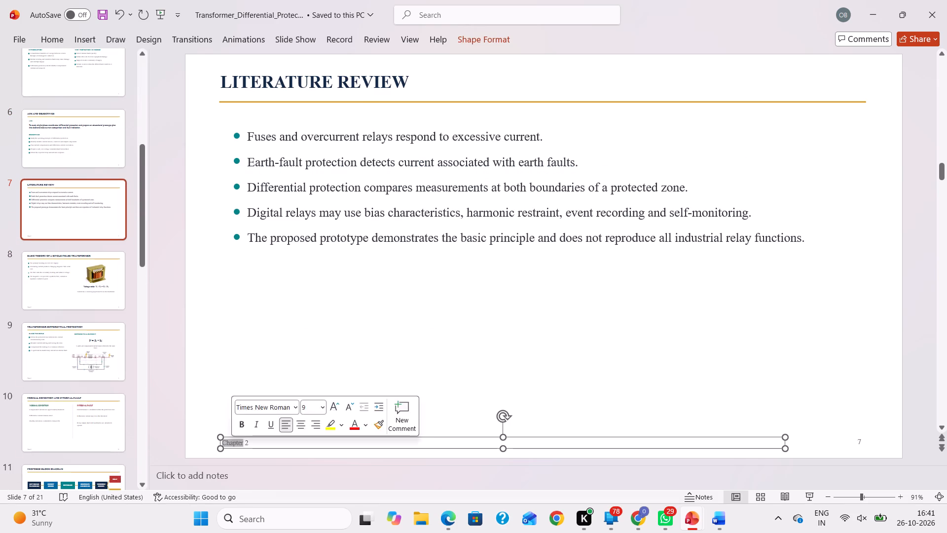
pyautogui.press('BackSpace')
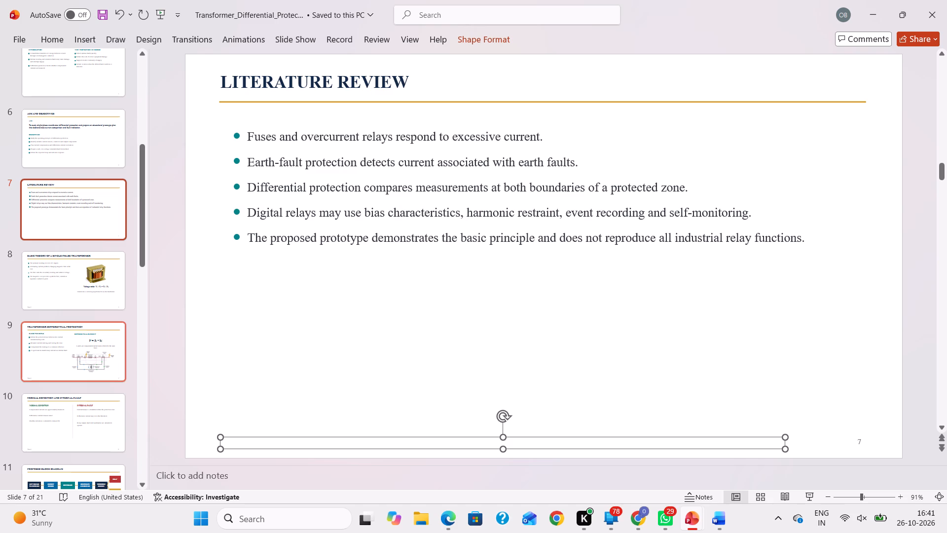
# Delete the "Chapter 3" footer text from slide 8 and the "Chapter 4" footer text from slide 9.
pyautogui.click(83, 305)
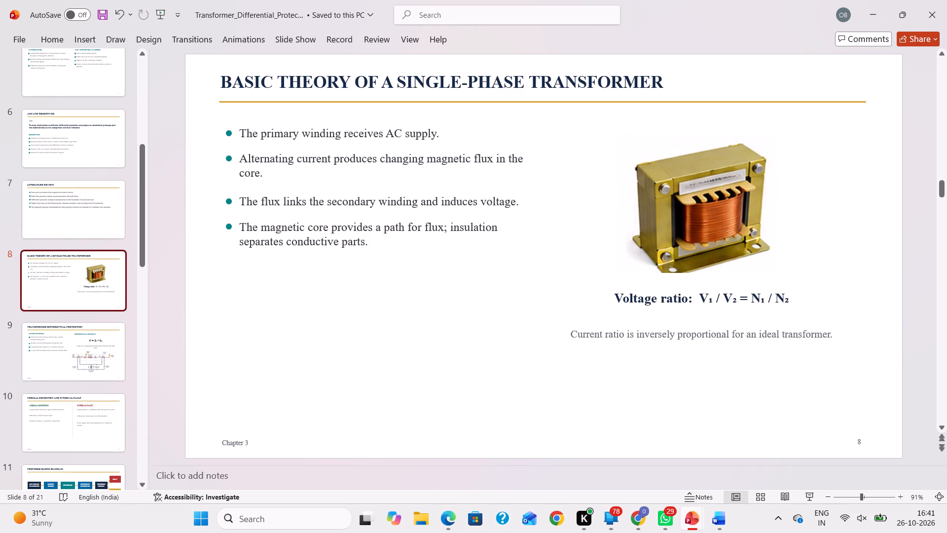
pyautogui.tripleClick(234, 444)
pyautogui.press('BackSpace')
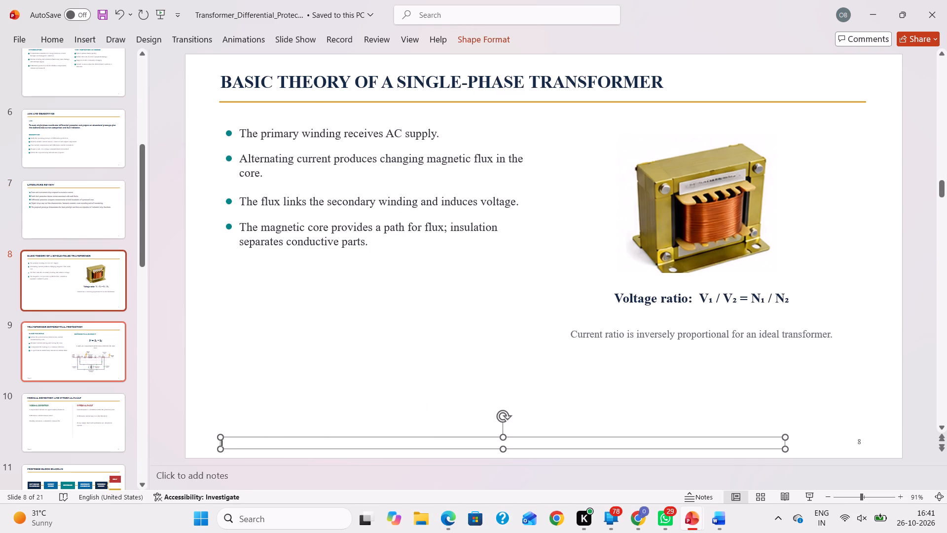
pyautogui.click(58, 343)
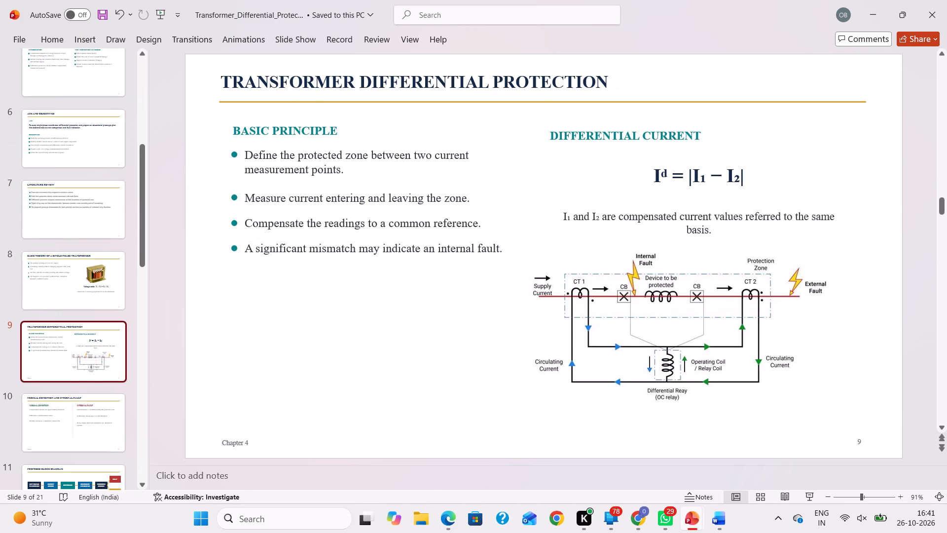
pyautogui.tripleClick(238, 444)
pyautogui.press('BackSpace')
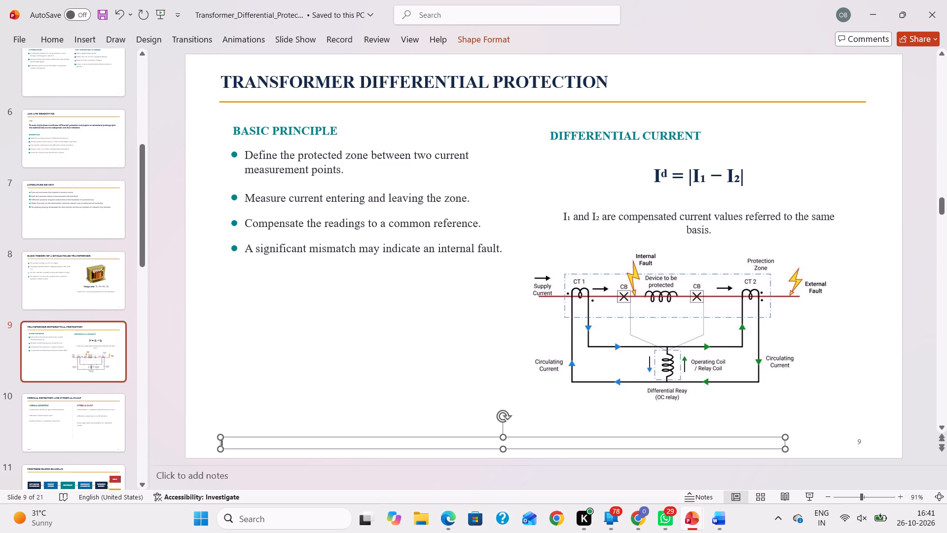
# Delete the "Chapter 4" footer text from slide 10, "Normal Condition and Internal Fault".
pyautogui.click(76, 402)
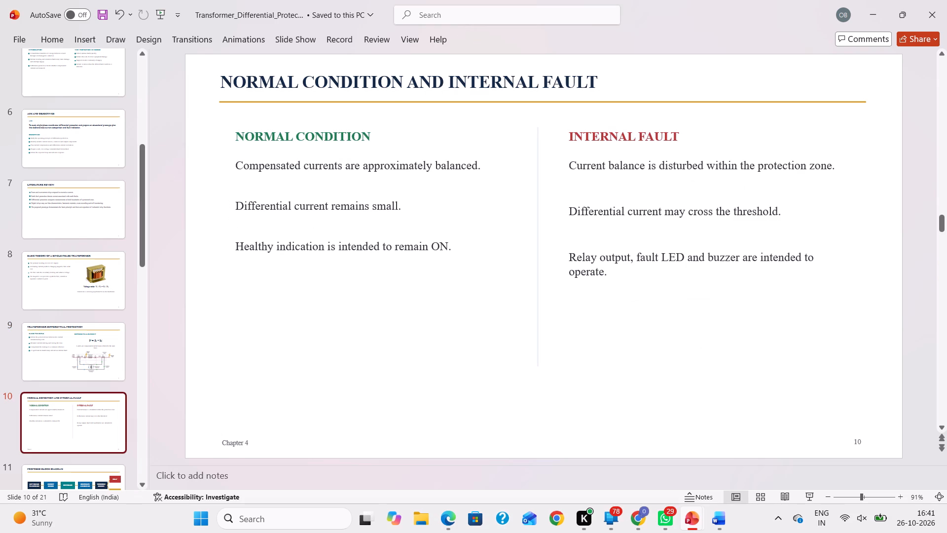
pyautogui.doubleClick(241, 446)
pyautogui.doubleClick(241, 446)
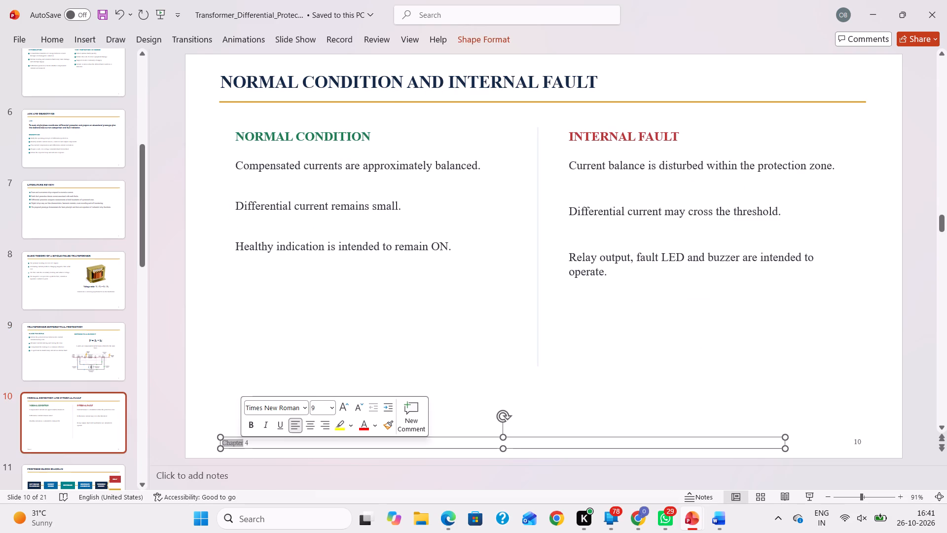
pyautogui.tripleClick(241, 446)
pyautogui.click(241, 446)
pyautogui.click(241, 446)
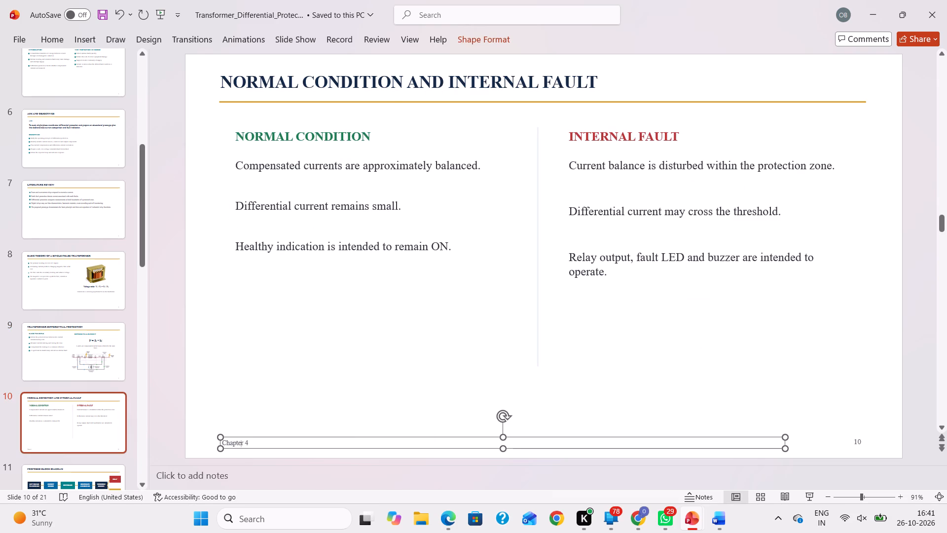
pyautogui.tripleClick(245, 443)
pyautogui.click(245, 443)
pyautogui.tripleClick(245, 443)
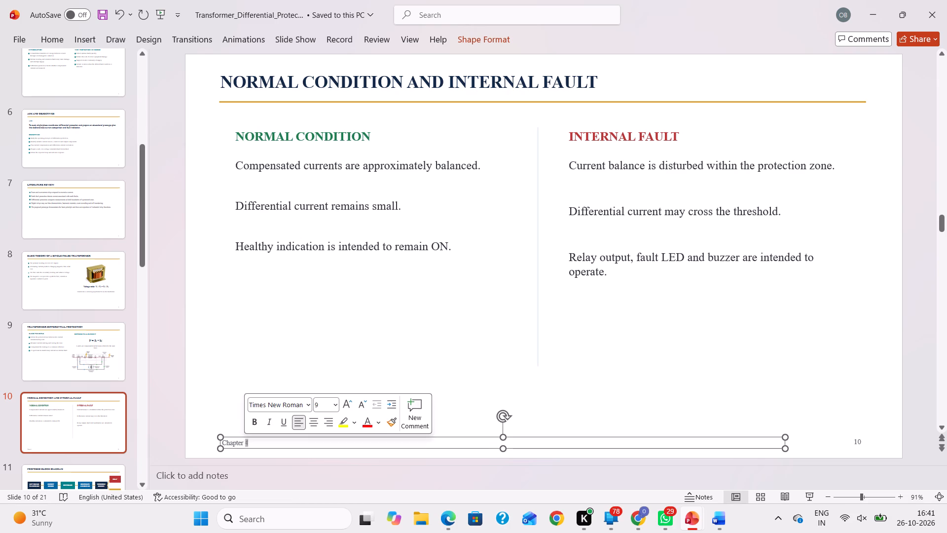
pyautogui.press('BackSpace')
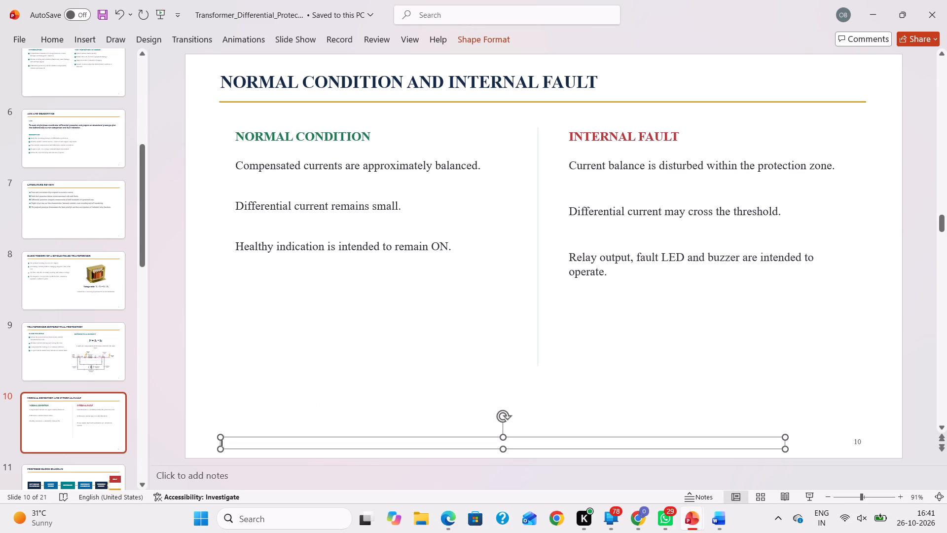
# Delete the "Chapter 6" footer text from slide 11, "Proposed Block Diagram".
pyautogui.click(59, 470)
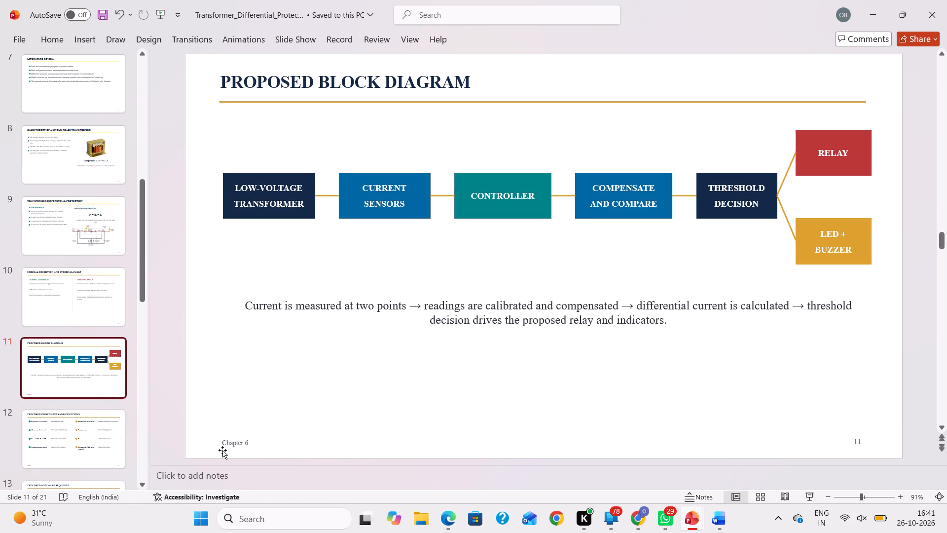
pyautogui.tripleClick(237, 454)
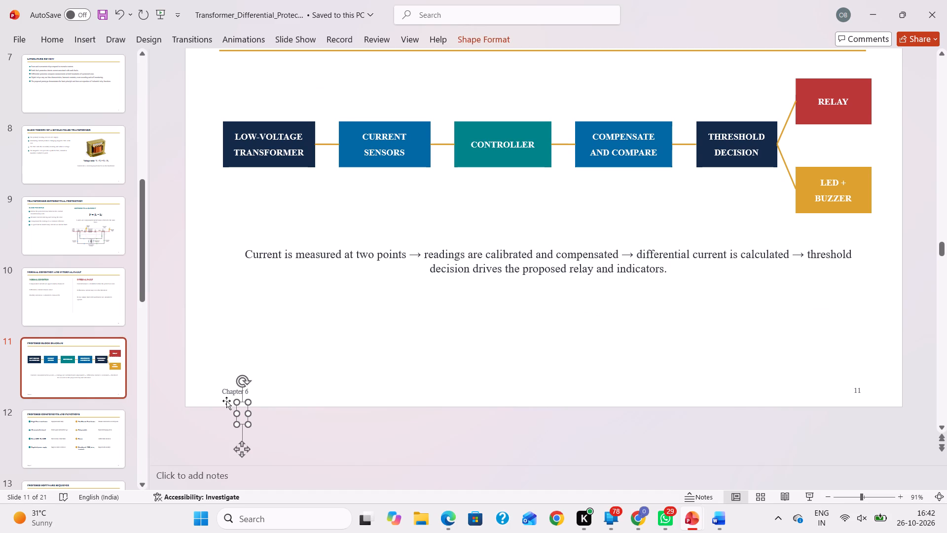
pyautogui.tripleClick(229, 392)
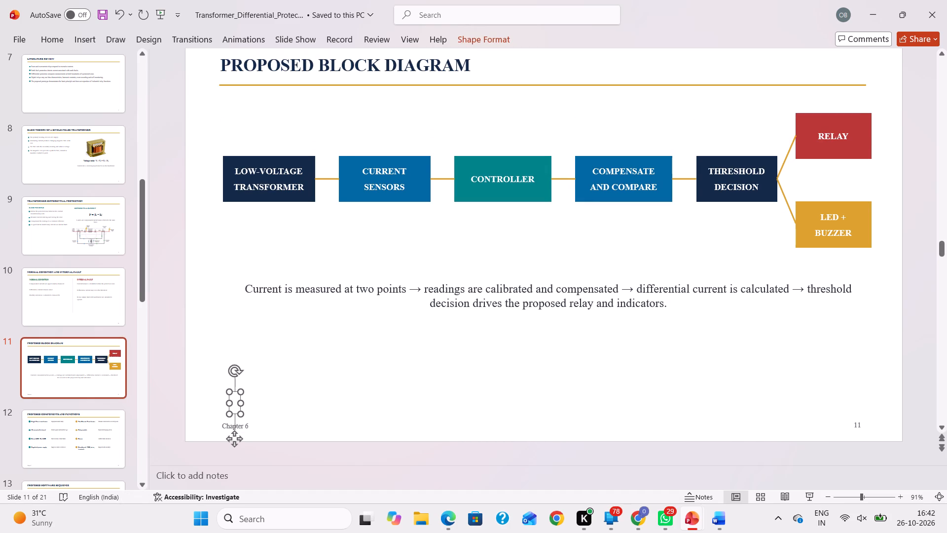
pyautogui.tripleClick(230, 430)
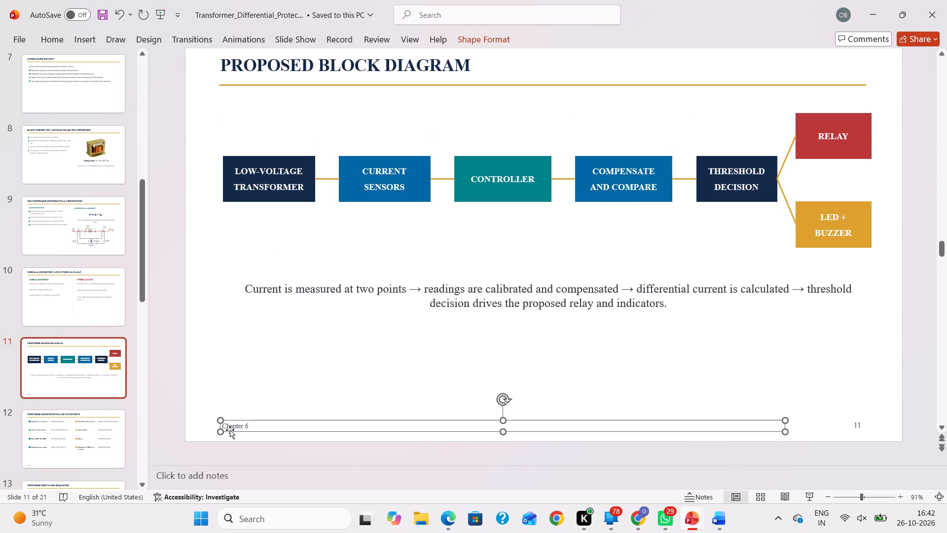
pyautogui.tripleClick(233, 428)
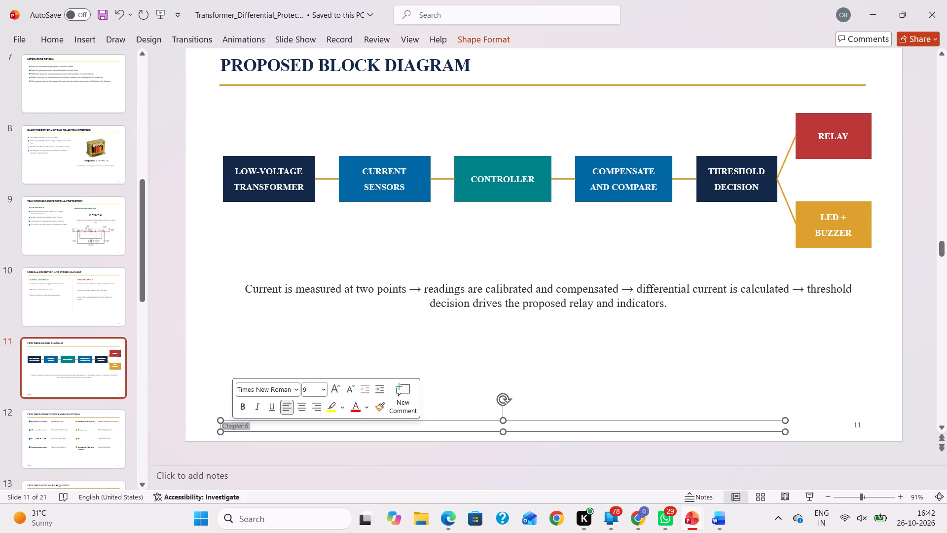
pyautogui.press('BackSpace')
# Delete the "Chapter 7" footer text from slide 12 and the "Chapter 8" footer text from slide 13.
pyautogui.click(94, 429)
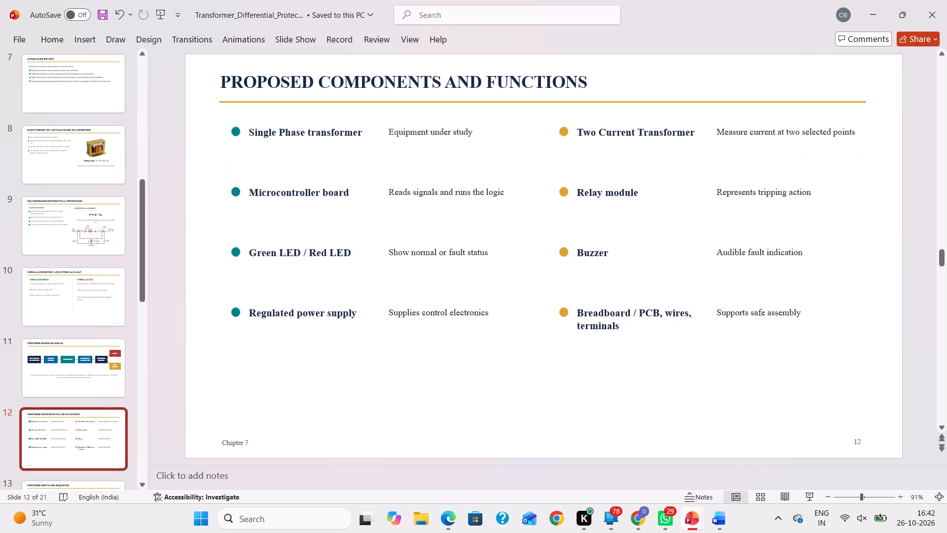
pyautogui.tripleClick(234, 441)
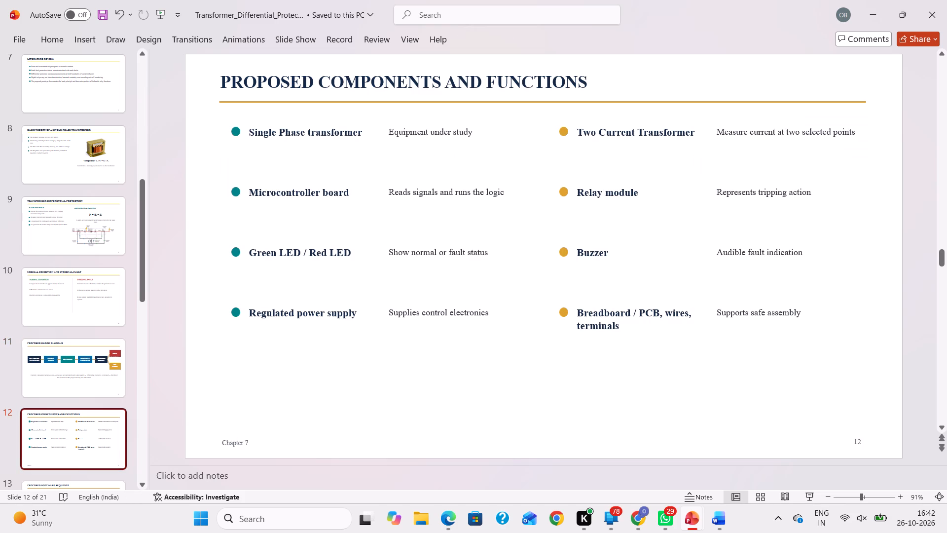
pyautogui.press('BackSpace')
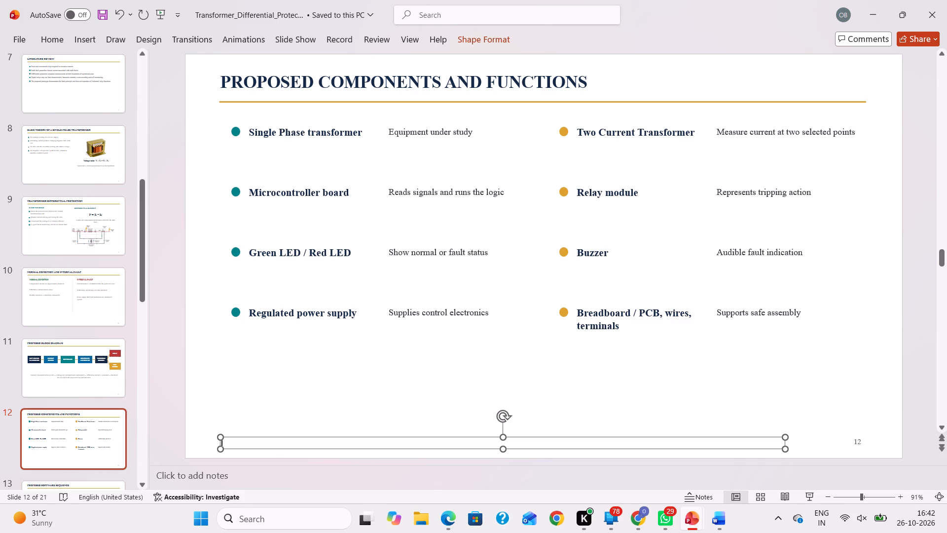
pyautogui.click(266, 415)
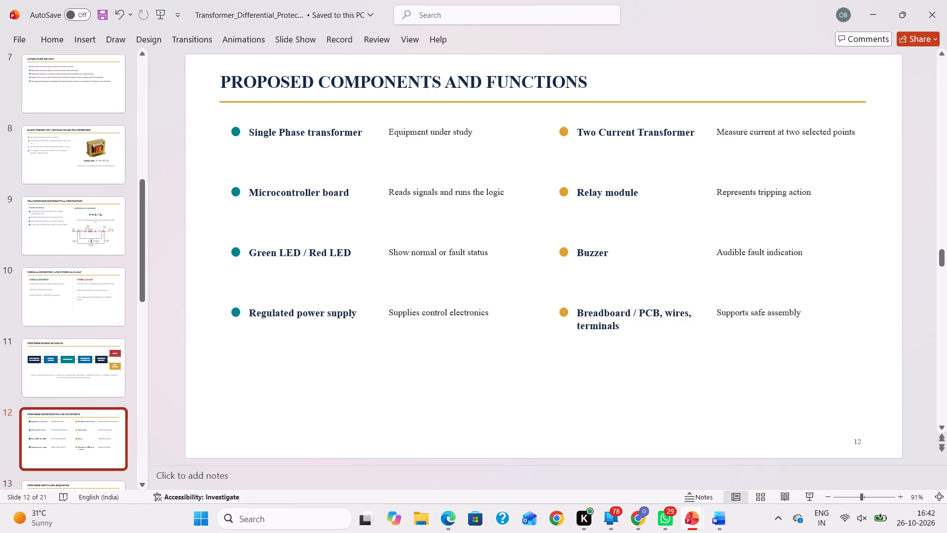
pyautogui.click(78, 480)
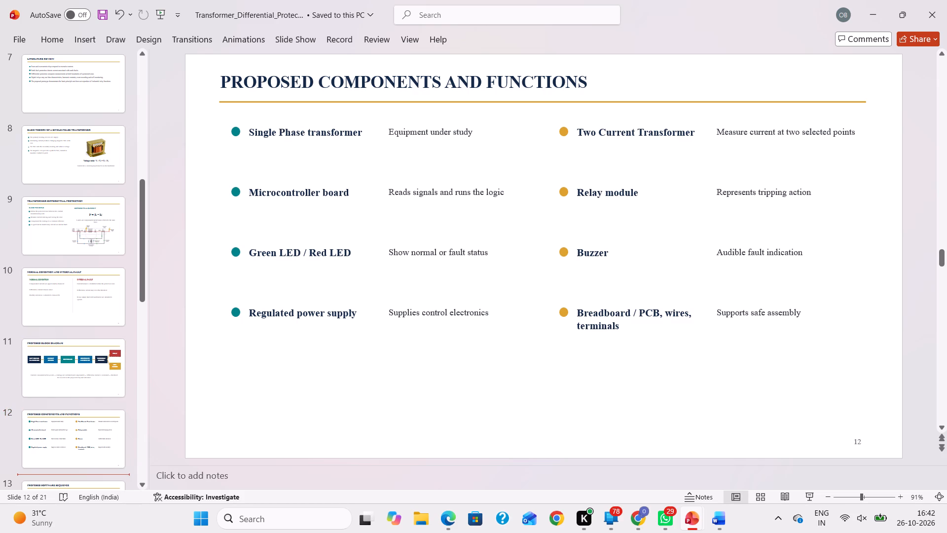
pyautogui.scroll(-1, 78, 480)
pyautogui.click(83, 314)
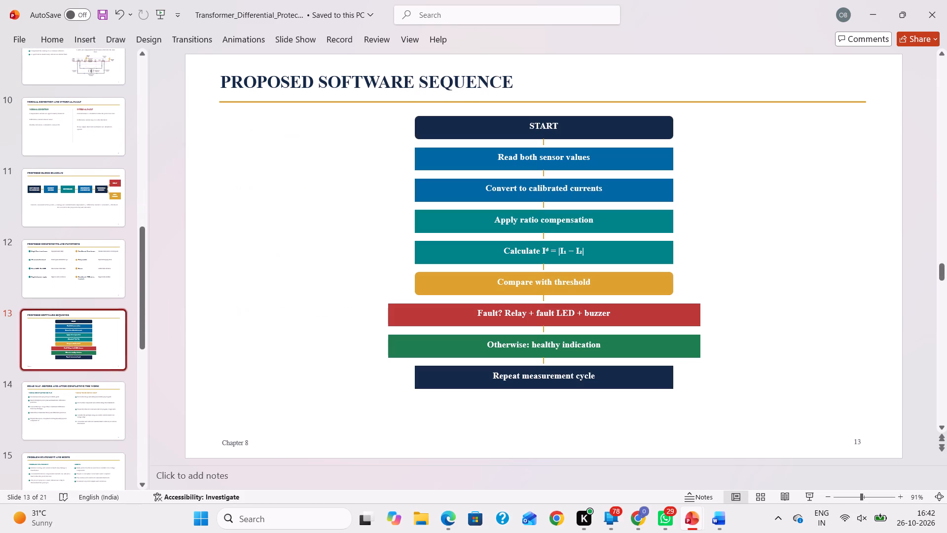
pyautogui.tripleClick(237, 444)
pyautogui.press('BackSpace')
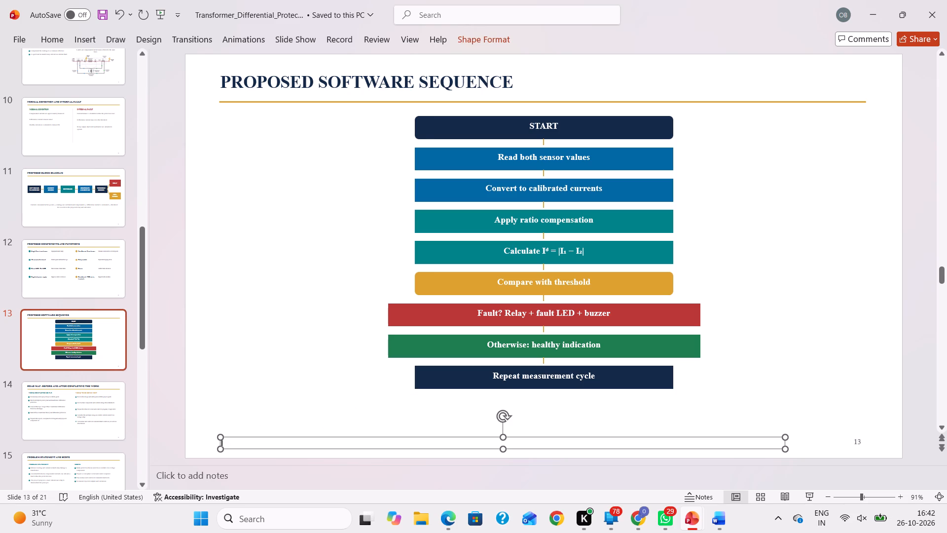
# Check slide 14, and delete the "Chapter 10" footer text from slide 15 and the "Chapter 9" footer text from slide 16.
pyautogui.click(88, 430)
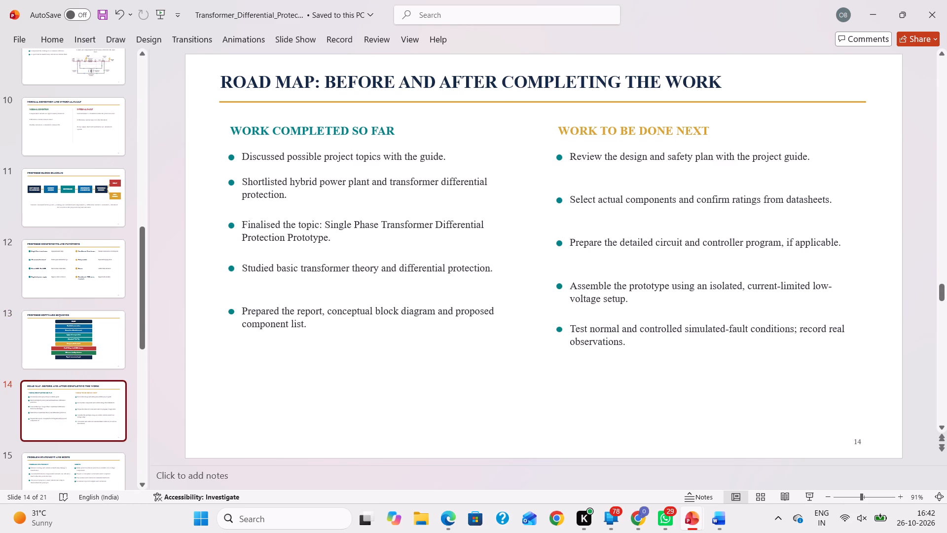
pyautogui.click(27, 472)
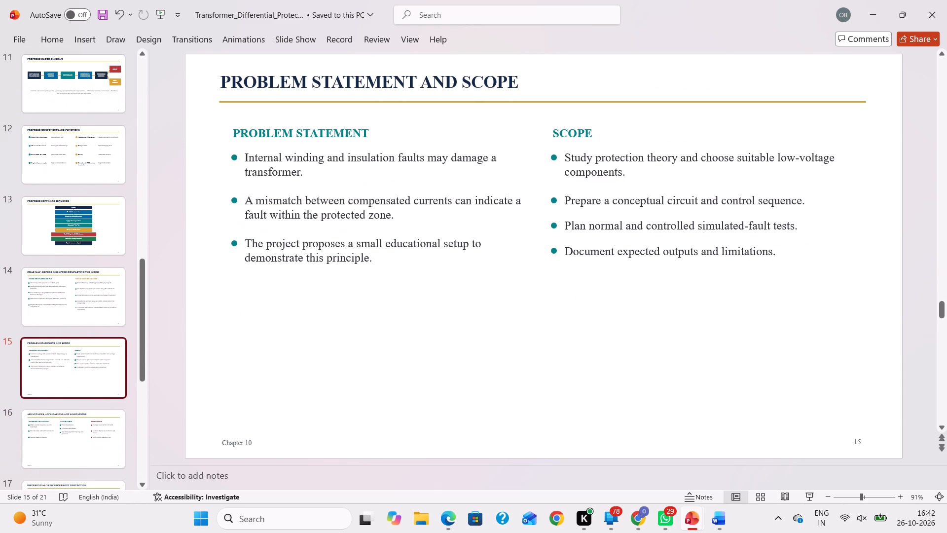
pyautogui.tripleClick(229, 444)
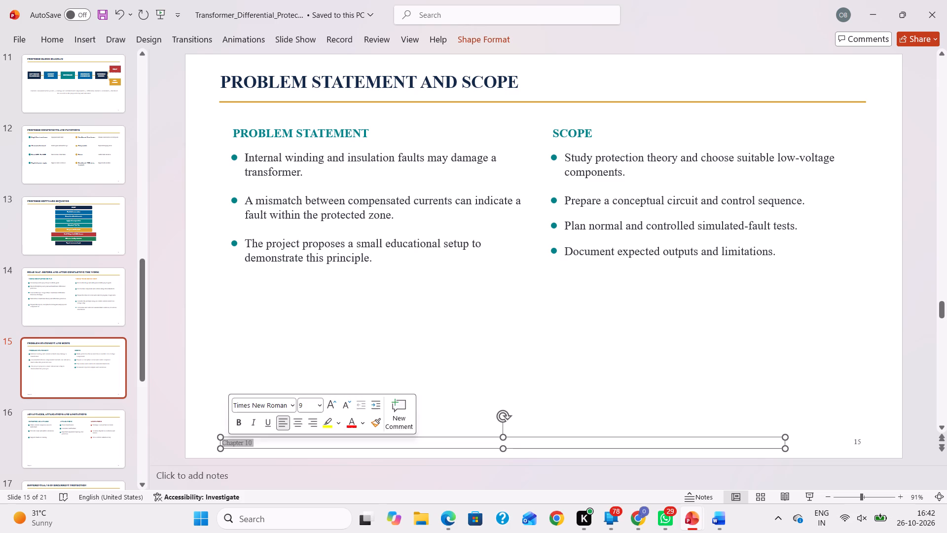
pyautogui.press('BackSpace')
pyautogui.click(86, 432)
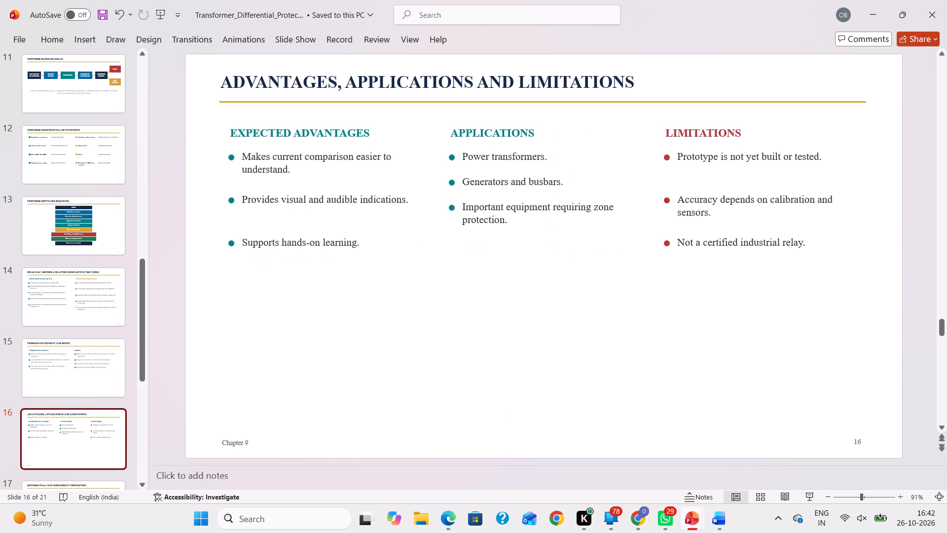
pyautogui.click(229, 449)
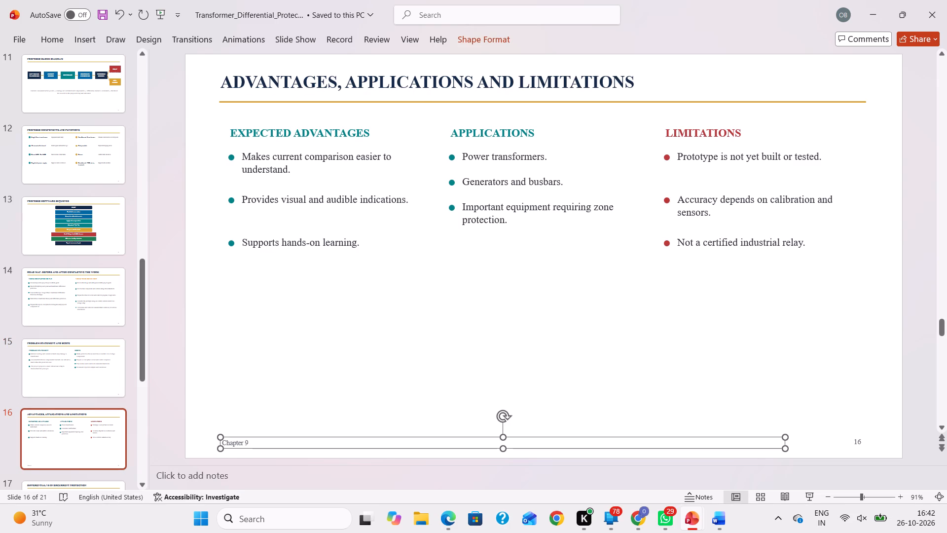
pyautogui.doubleClick(246, 443)
pyautogui.tripleClick(246, 443)
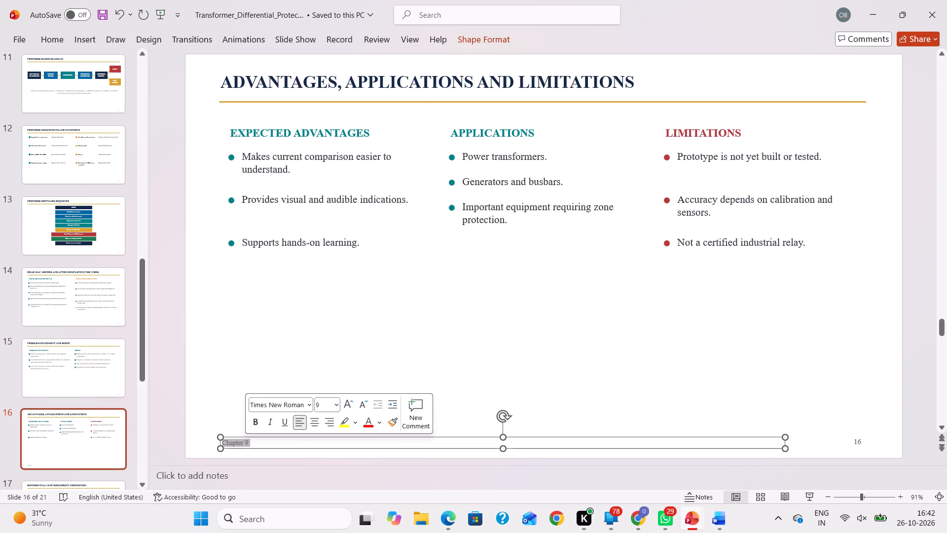
pyautogui.press('BackSpace')
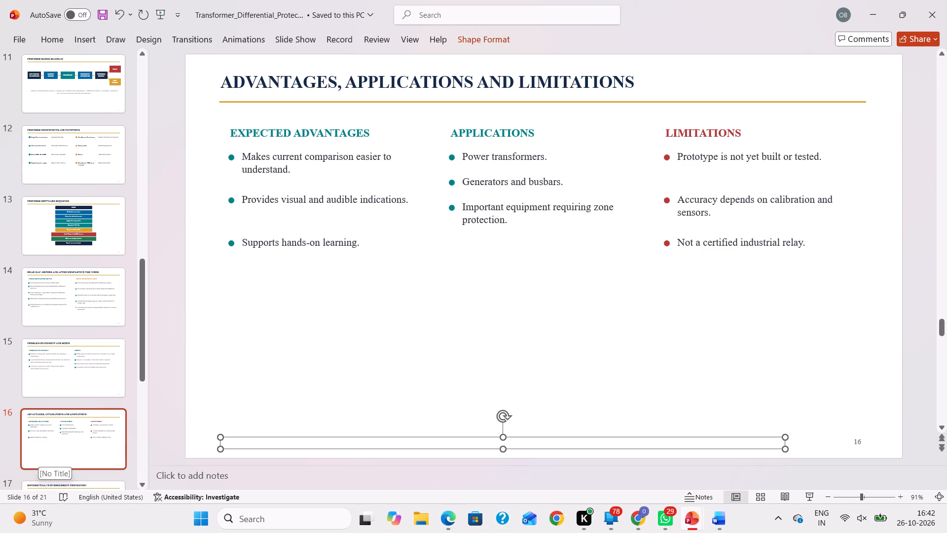
# Delete the "Chapter 9" footer text from slide 17, "Differential vs Overcurrent Protection".
pyautogui.scroll(-1, 86, 450)
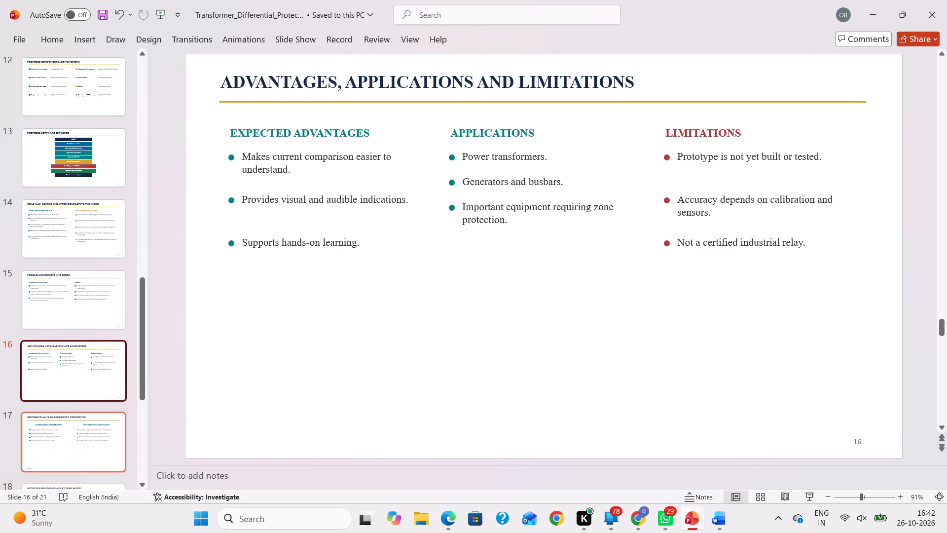
pyautogui.click(87, 444)
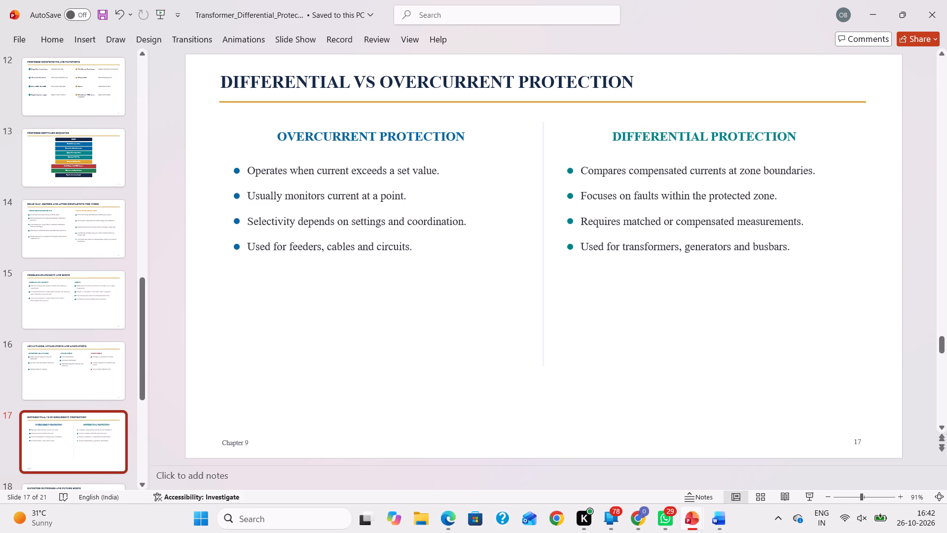
pyautogui.doubleClick(226, 443)
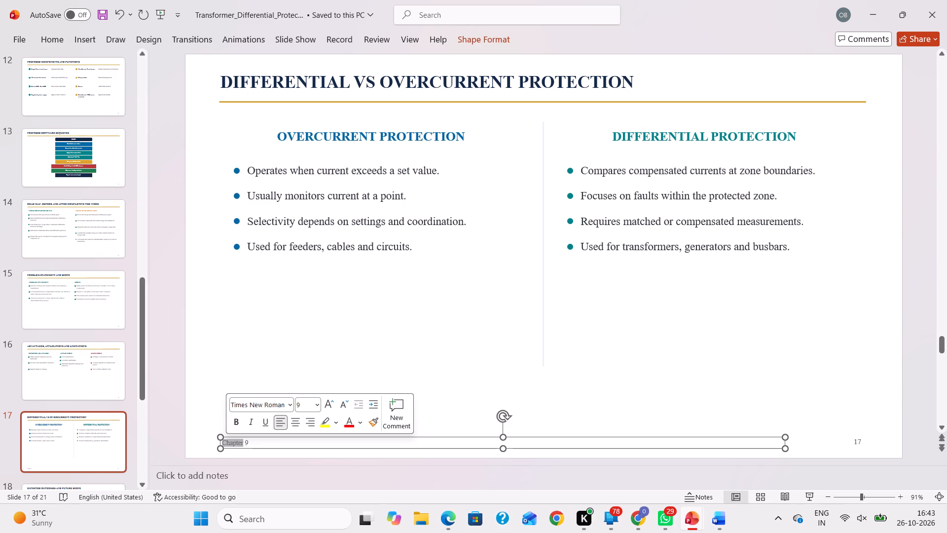
pyautogui.tripleClick(226, 443)
pyautogui.press('Delete')
pyautogui.click(269, 397)
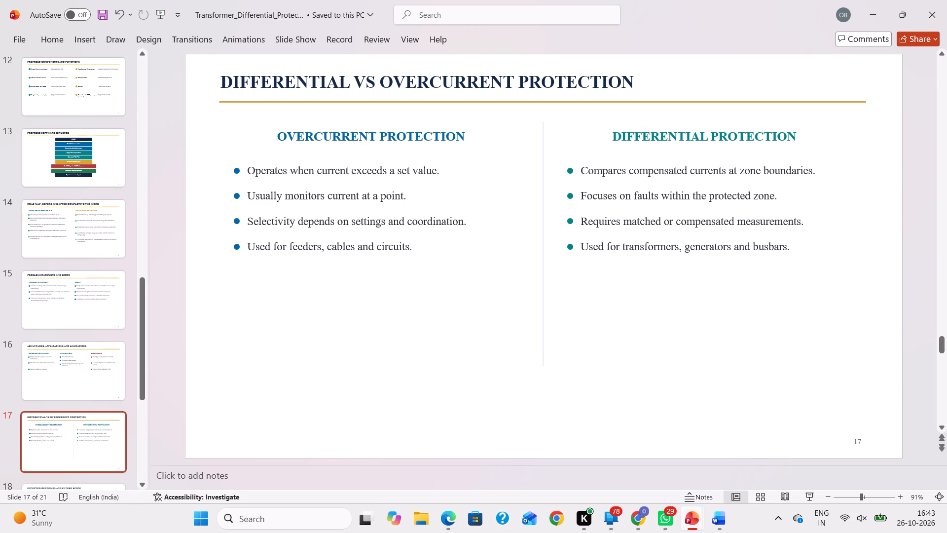
# Delete the "Chapter 11" footer text from slide 18, "Expected Outcomes and Future Scope".
pyautogui.scroll(-1, 89, 433)
pyautogui.keyDown('ctrl'); pyautogui.scroll(1, 89, 433); pyautogui.keyUp('ctrl')
pyautogui.keyDown('ctrl'); pyautogui.scroll(-1, 89, 433); pyautogui.keyUp('ctrl')
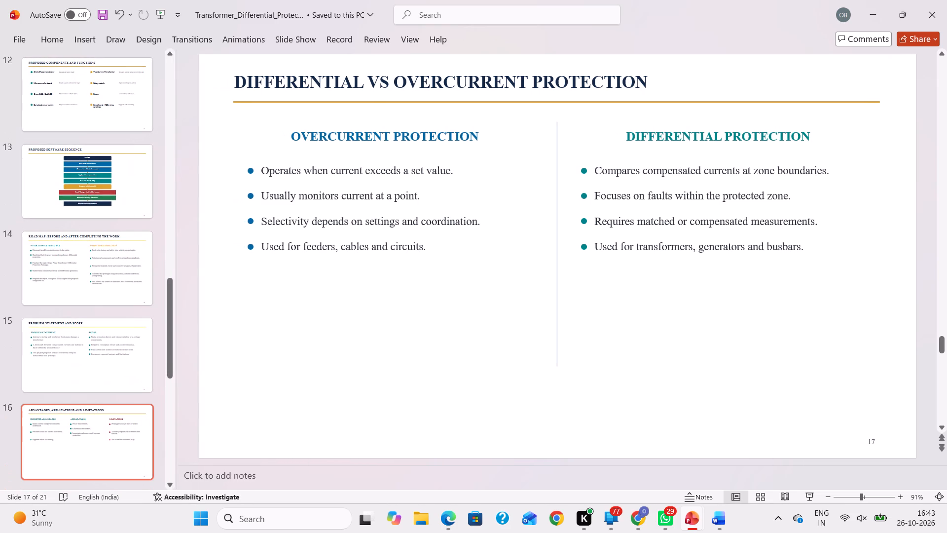
pyautogui.scroll(-2, 89, 420)
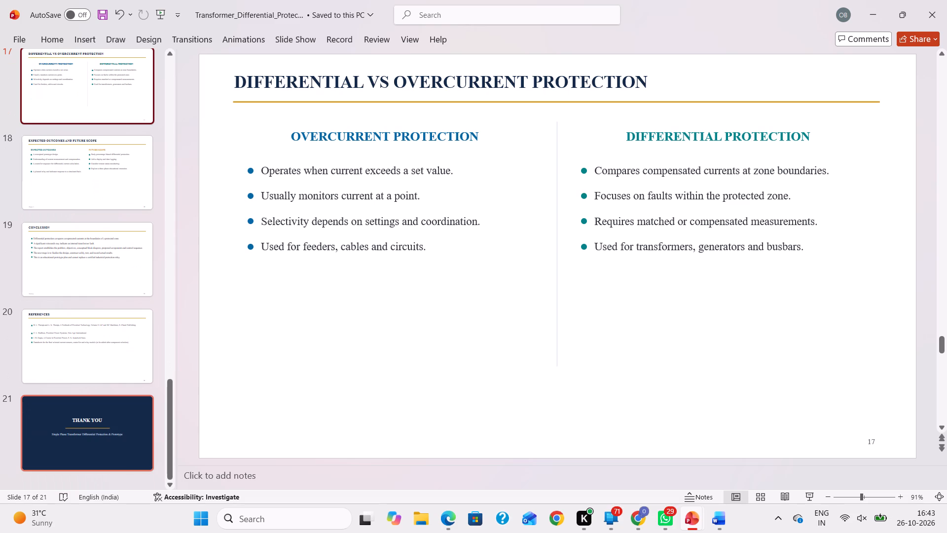
pyautogui.click(87, 197)
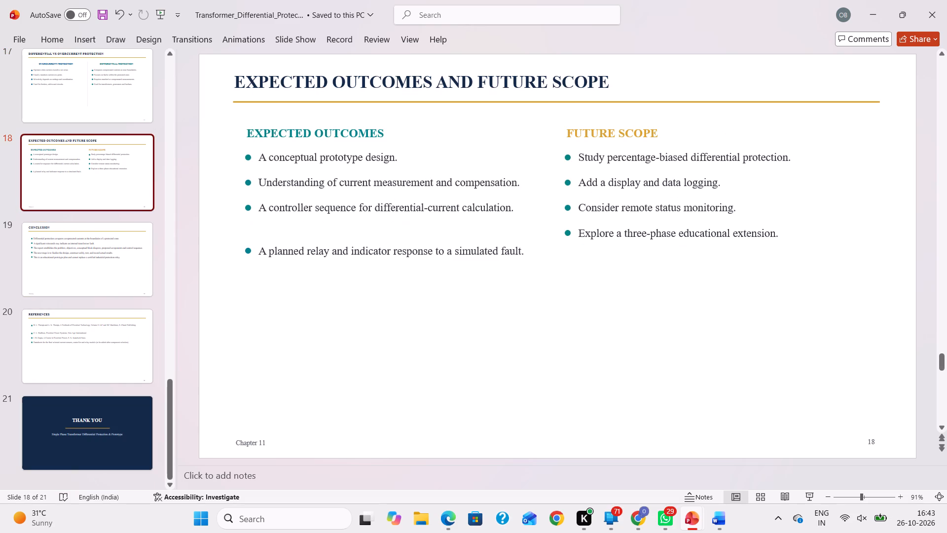
pyautogui.tripleClick(253, 440)
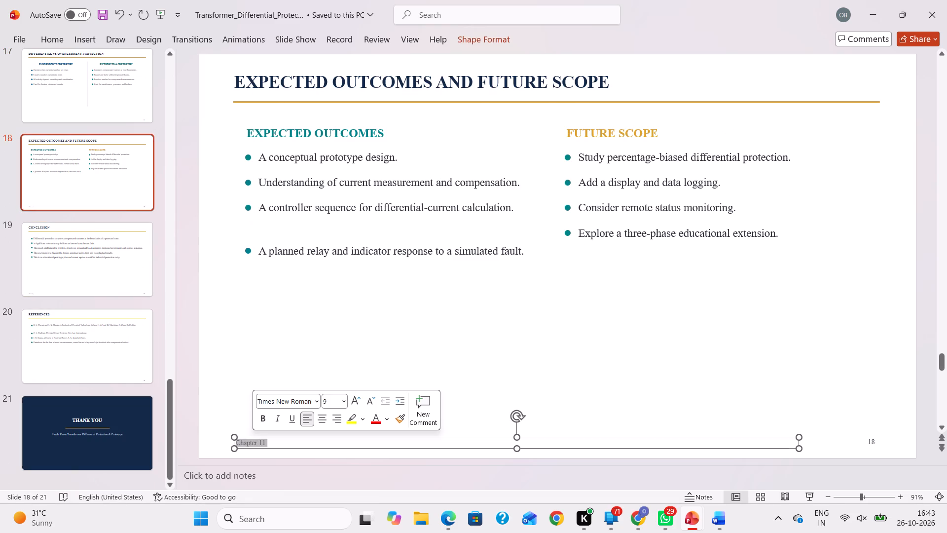
pyautogui.press('BackSpace')
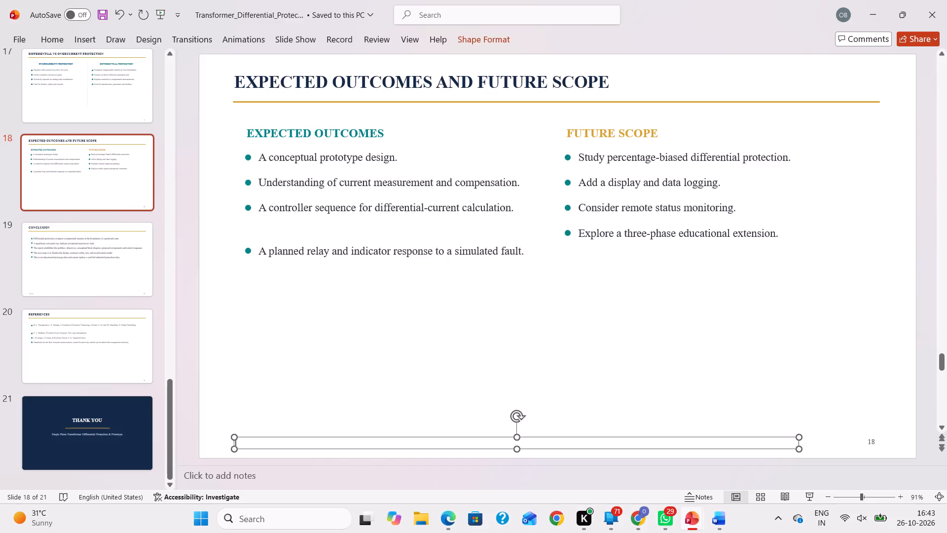
# Delete the "Summary" footer text from slide 19, "Conclusion".
pyautogui.click(131, 272)
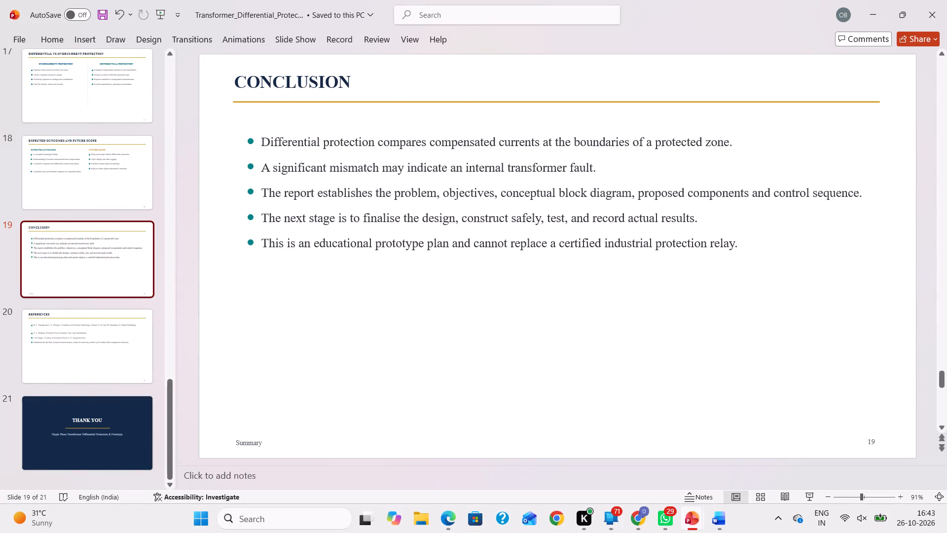
pyautogui.tripleClick(247, 445)
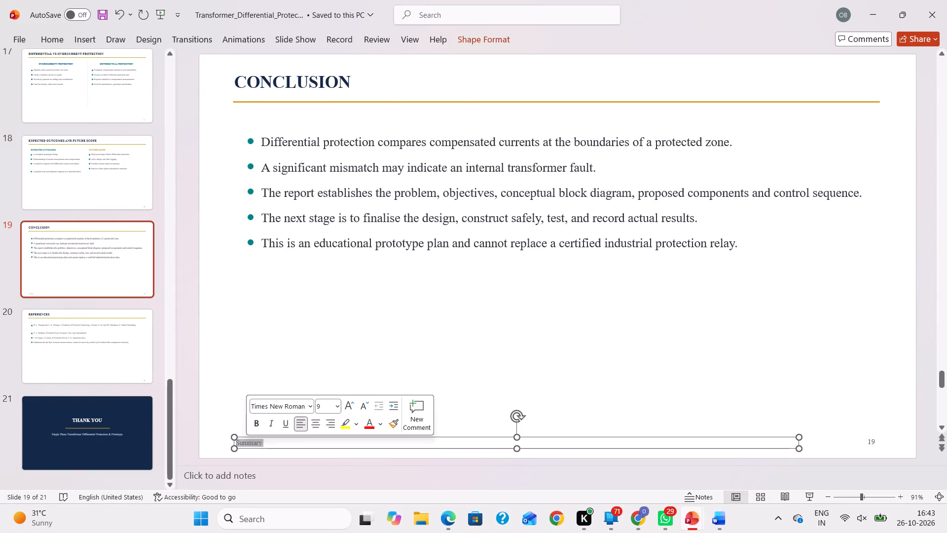
pyautogui.press('BackSpace')
# Cut slide 20, "References", out of the presentation.
pyautogui.click(122, 360)
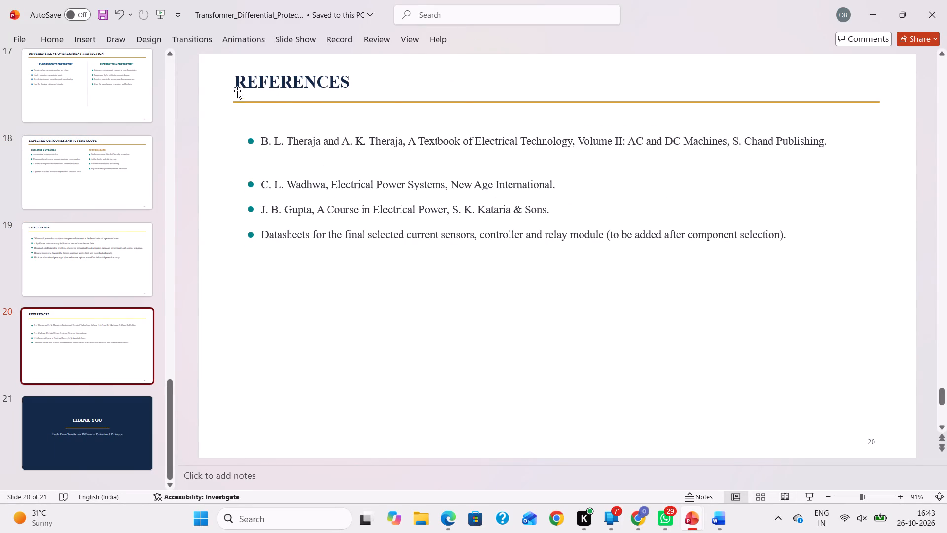
pyautogui.rightClick(120, 347)
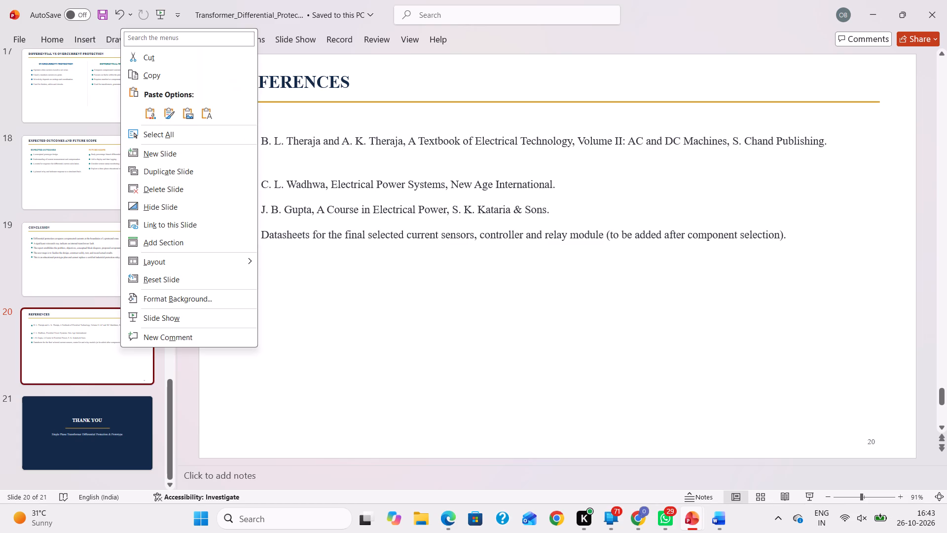
pyautogui.click(160, 55)
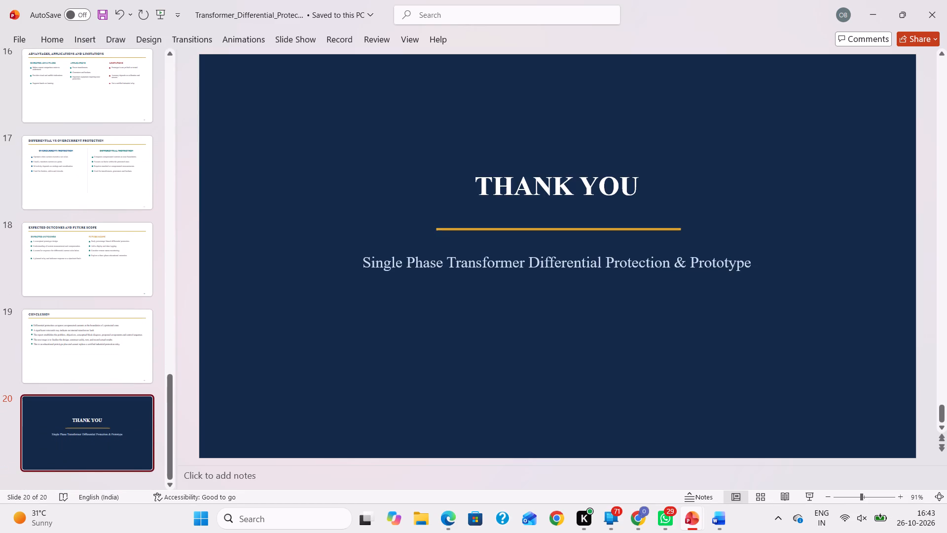
# Start saving a copy of the presentation and create a folder named "New Folder" in its current location.
pyautogui.scroll(13, 134, 364)
pyautogui.scroll(12, 134, 364)
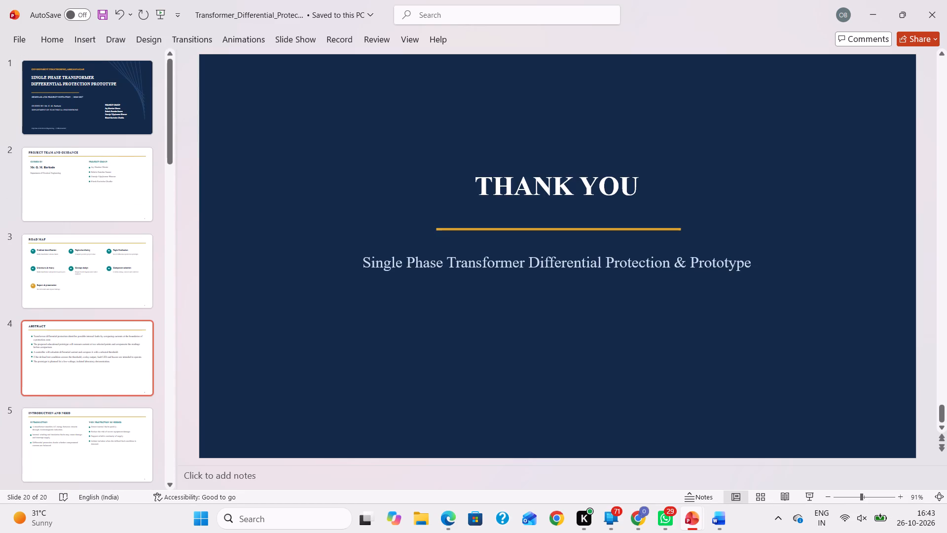
pyautogui.scroll(6, 134, 364)
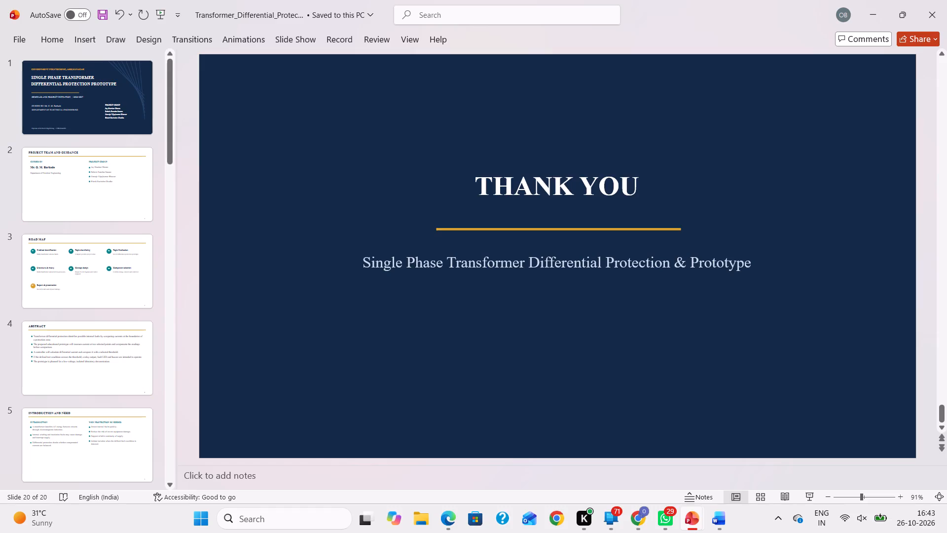
pyautogui.click(17, 41)
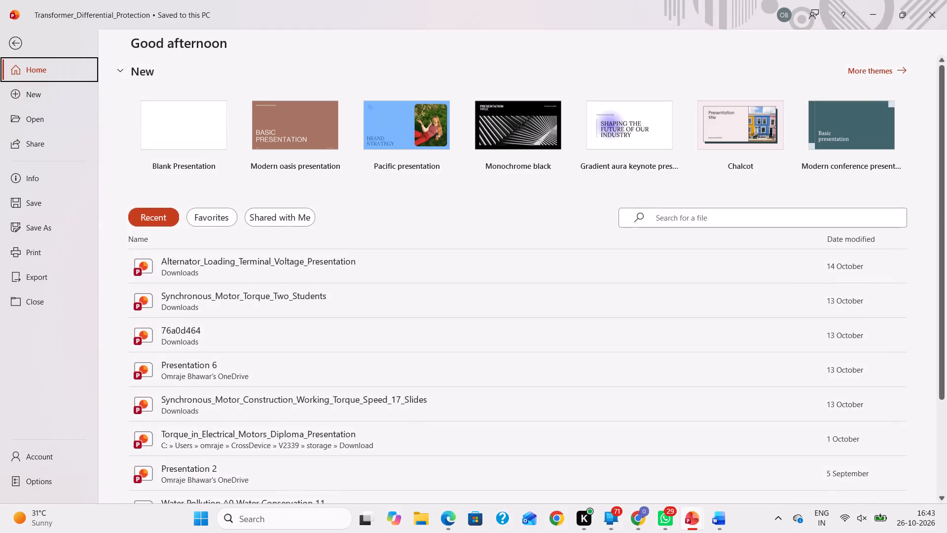
pyautogui.click(25, 228)
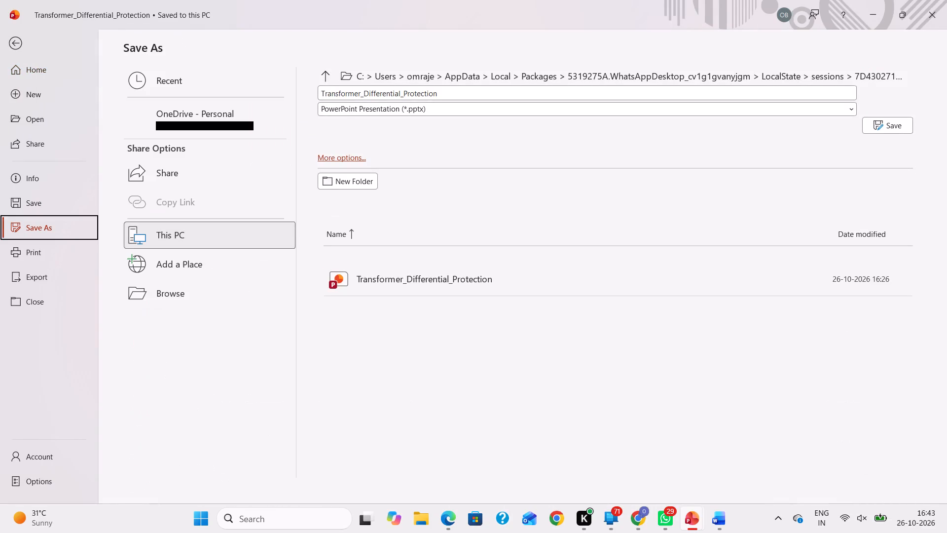
pyautogui.click(218, 239)
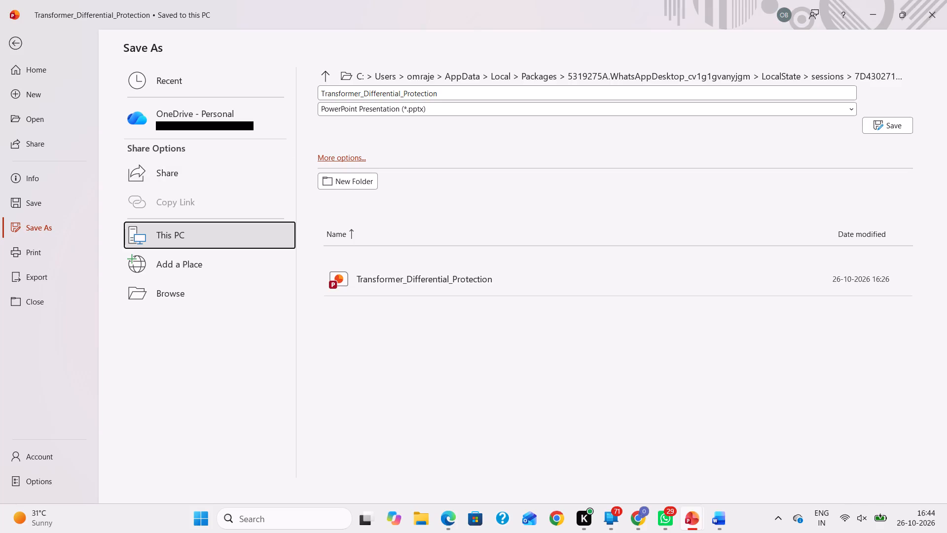
pyautogui.click(345, 181)
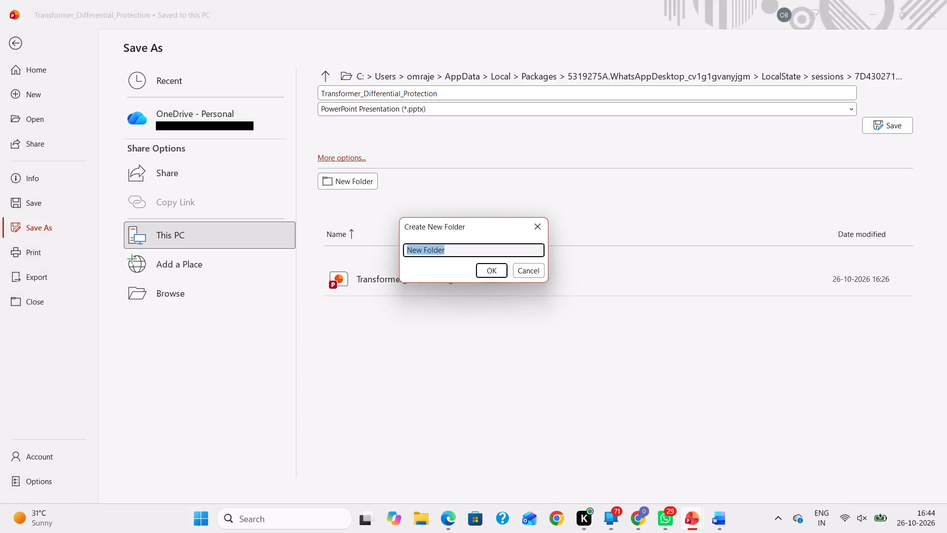
pyautogui.click(29, 228)
pyautogui.click(29, 228)
pyautogui.moveTo(29, 228); pyautogui.dragTo(289, 230)
pyautogui.click(440, 243)
pyautogui.click(497, 268)
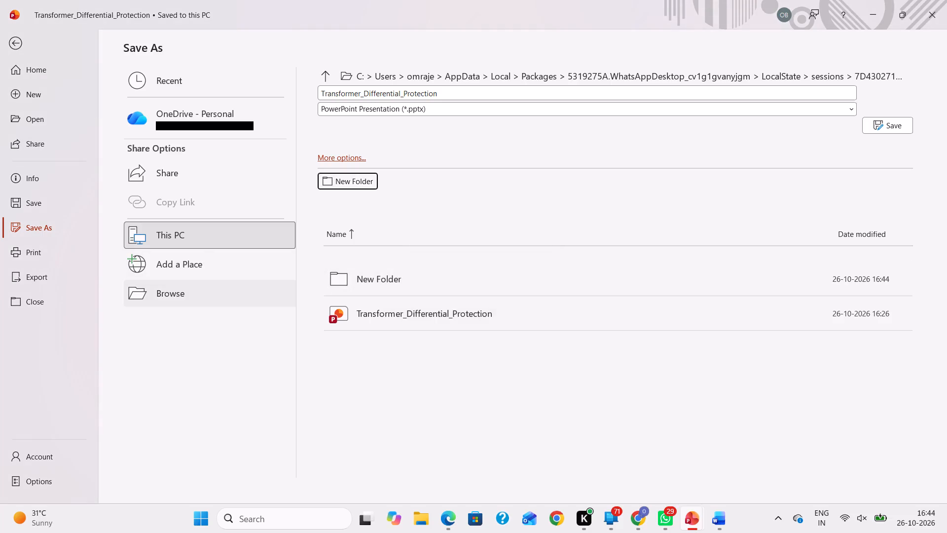
# Save the presentation in the personal OneDrive Documents folder as "Transformer_Differential_Protection EE-5k", keeping the PowerPoint Presentation format.
pyautogui.click(248, 301)
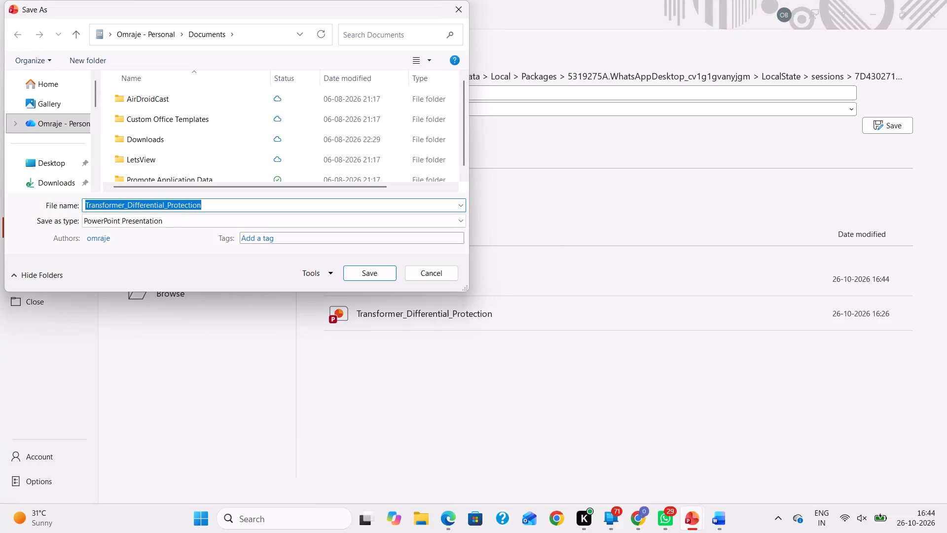
pyautogui.click(226, 198)
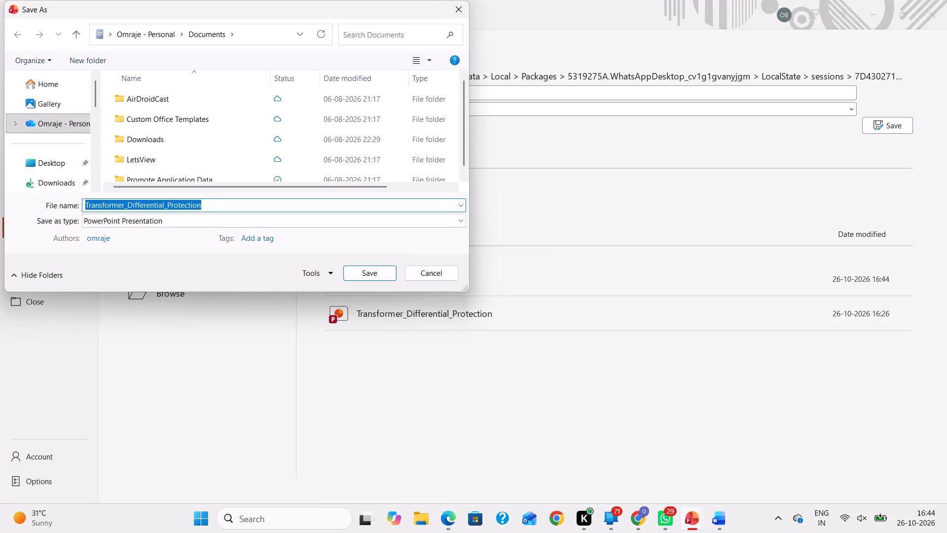
pyautogui.click(226, 198)
pyautogui.click(223, 201)
pyautogui.press('v')
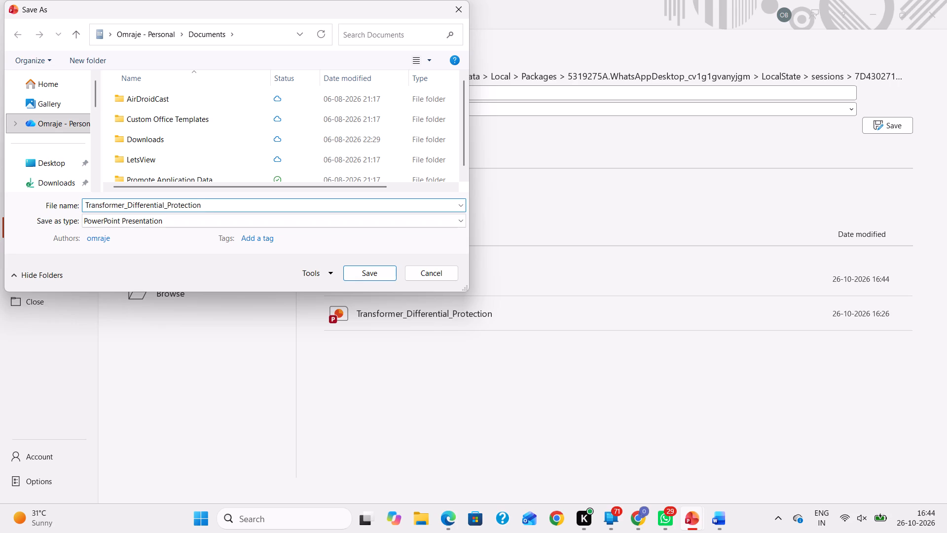
pyautogui.press('BackSpace')
pyautogui.press('space')
pyautogui.write('eee')
pyautogui.press('BackSpace')
pyautogui.press('BackSpace')
pyautogui.press('BackSpace')
pyautogui.write('EE')
pyautogui.hotkey('shift', '_')
pyautogui.press('BackSpace')
pyautogui.press('-')
pyautogui.hotkey('shift', '%')
pyautogui.press('BackSpace')
pyautogui.press('5')
pyautogui.press('k')
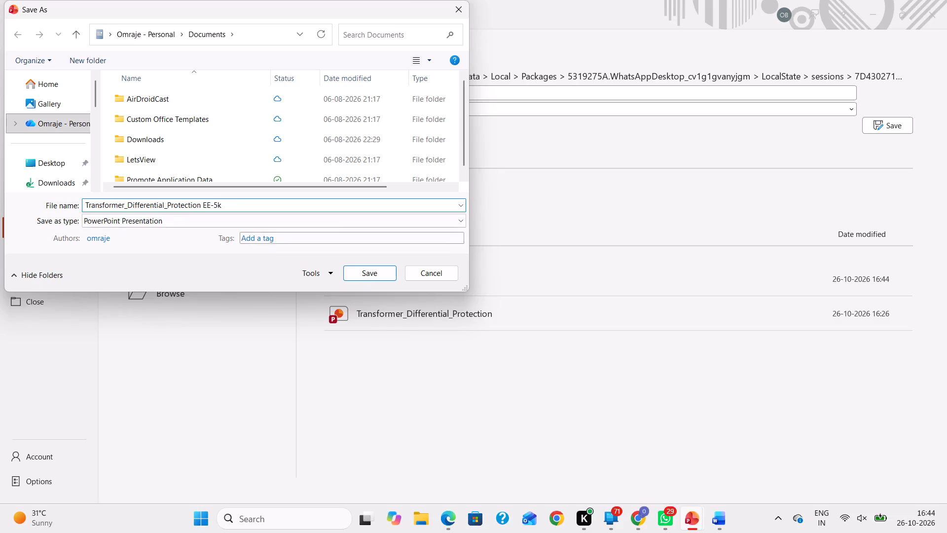
pyautogui.click(353, 278)
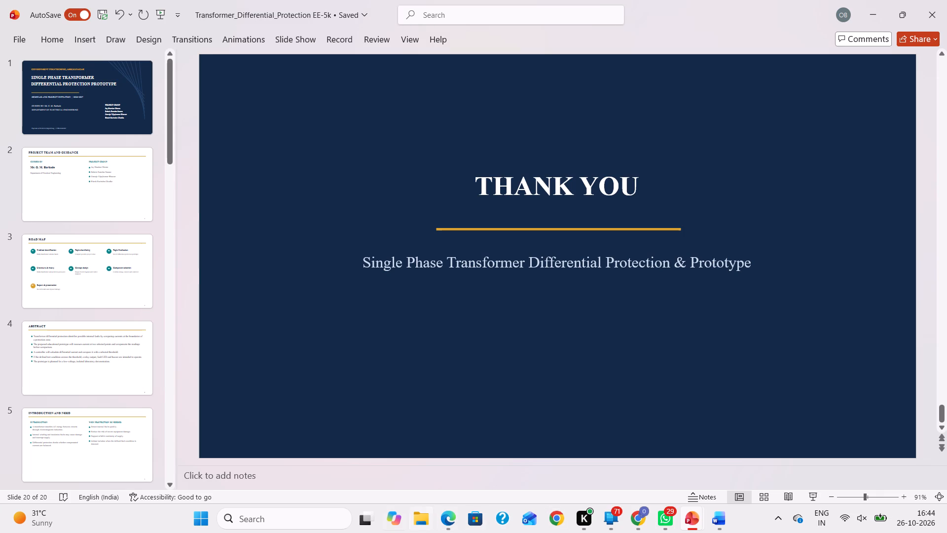
# Review the saved presentation's earlier slides: Road Map, Abstract, Introduction and Need, Basic Theory, and Transformer Differential Protection.
pyautogui.scroll(10, 34, 328)
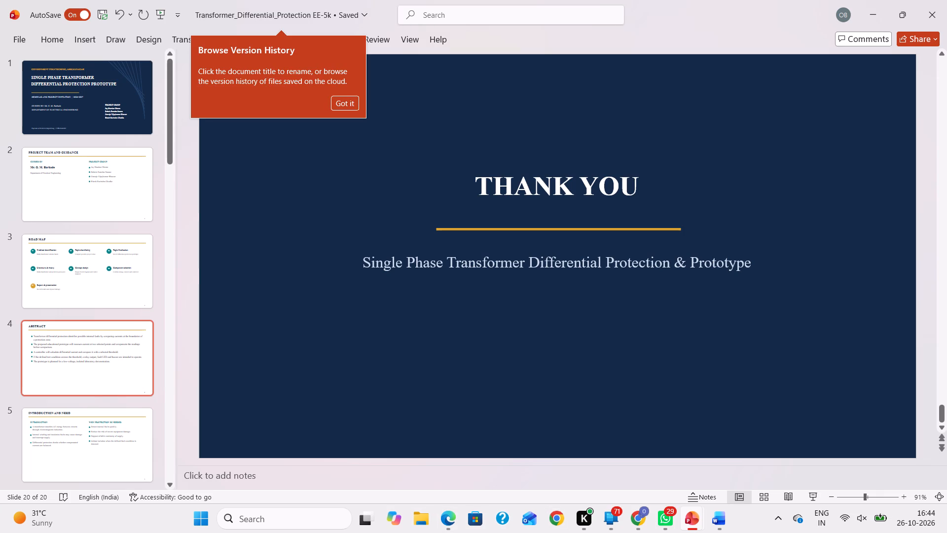
pyautogui.click(77, 269)
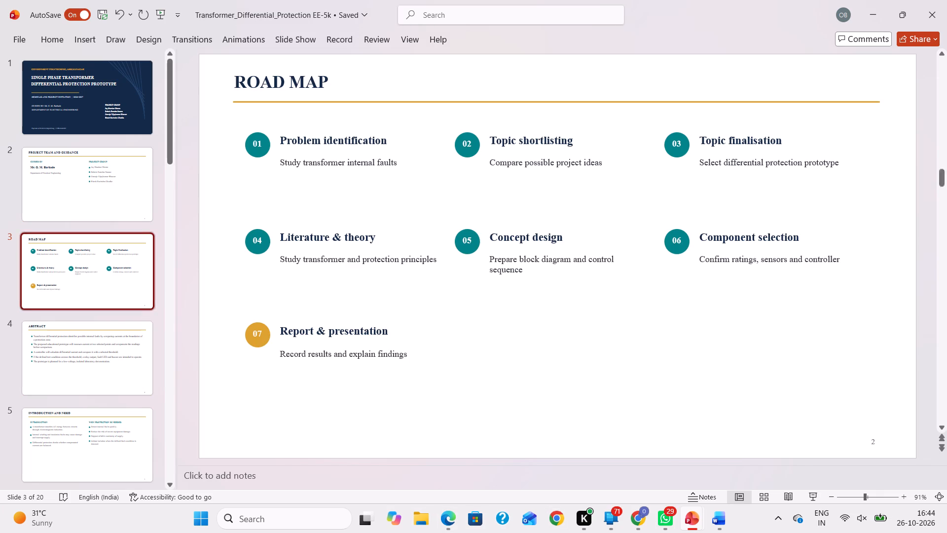
pyautogui.click(78, 328)
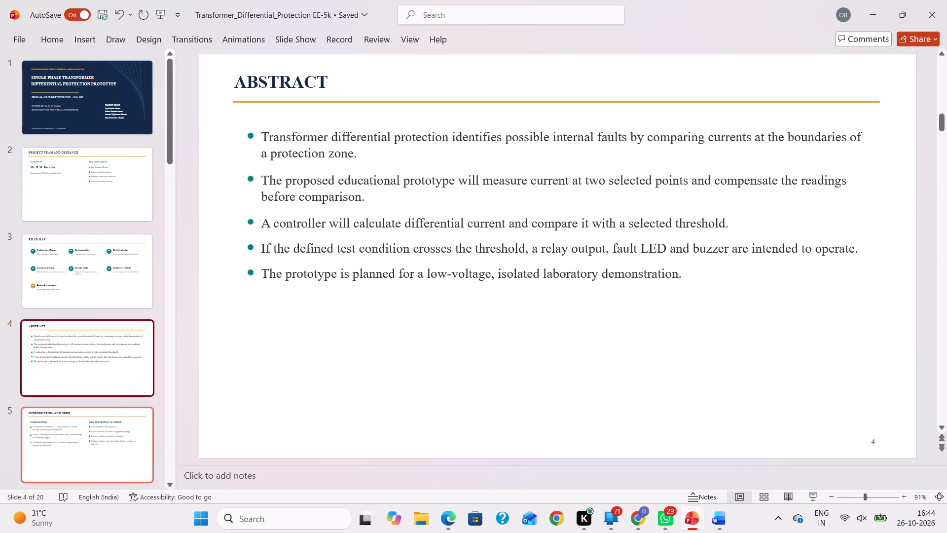
pyautogui.click(74, 426)
pyautogui.scroll(-1, 73, 454)
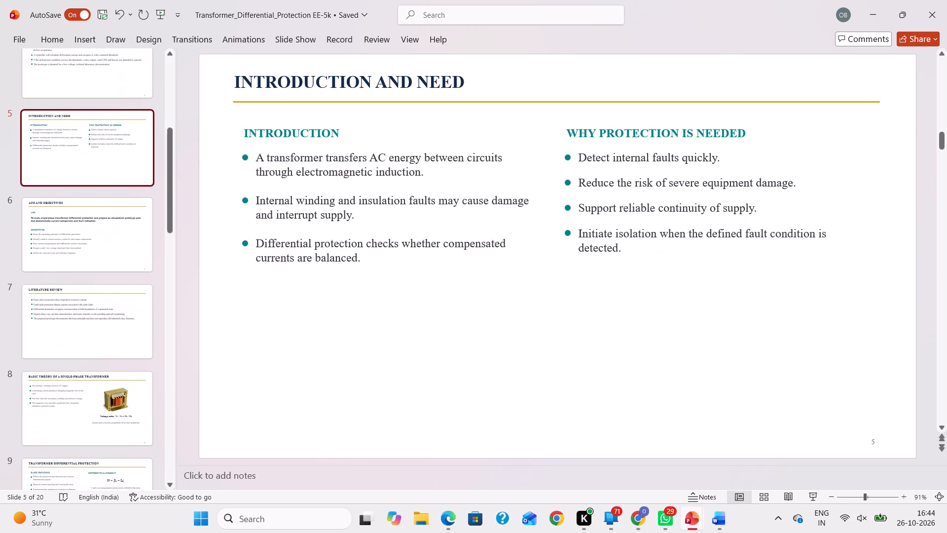
pyautogui.click(75, 388)
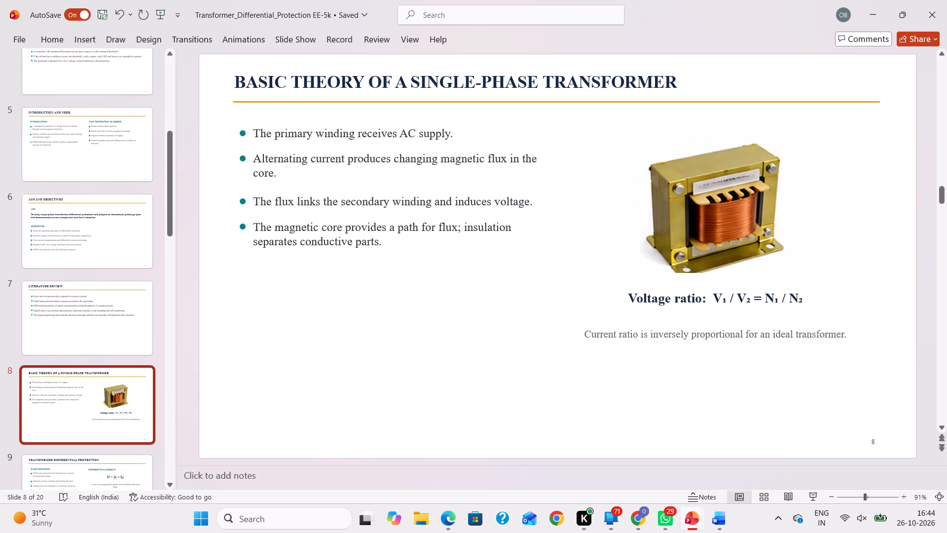
pyautogui.click(66, 455)
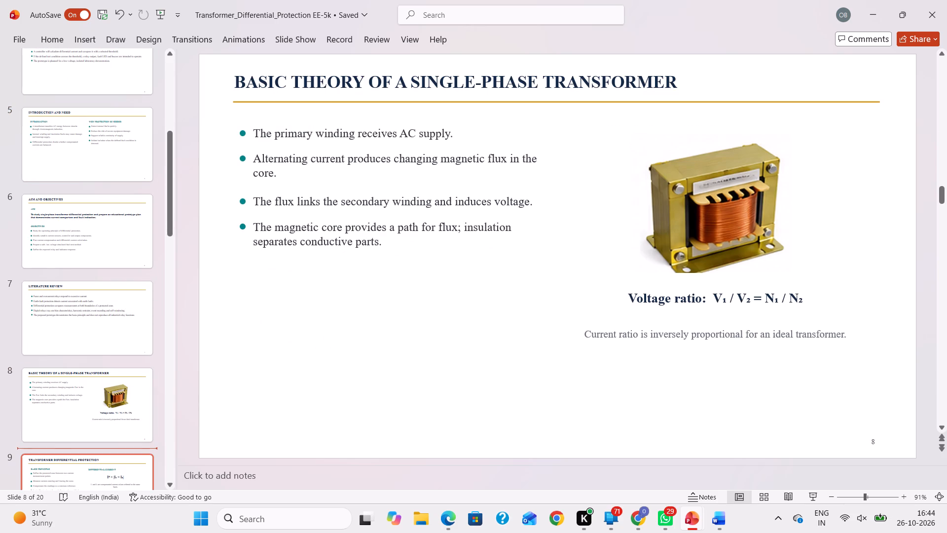
pyautogui.click(66, 464)
pyautogui.scroll(-4, 66, 464)
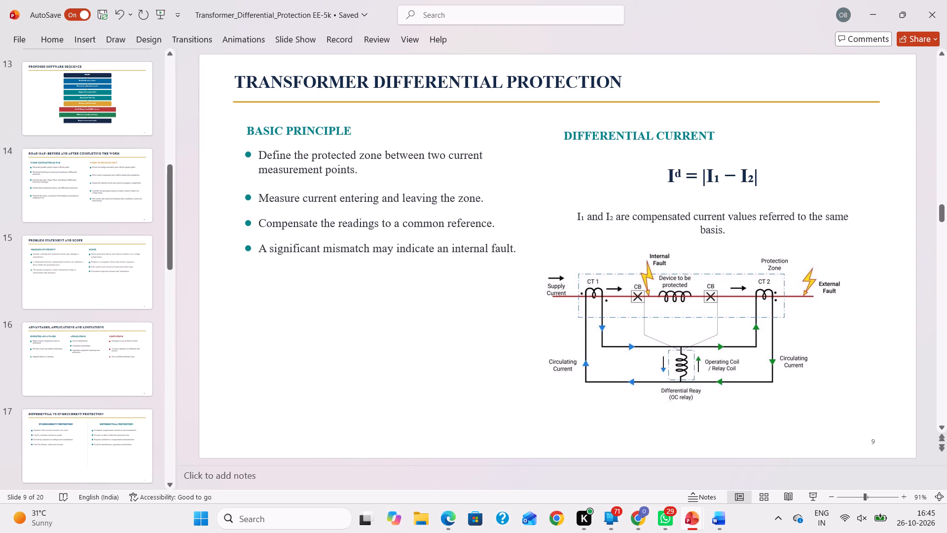
# Review slides 15 to 18, then check slides 12 and 13 on proposed components and software sequence.
pyautogui.click(56, 320)
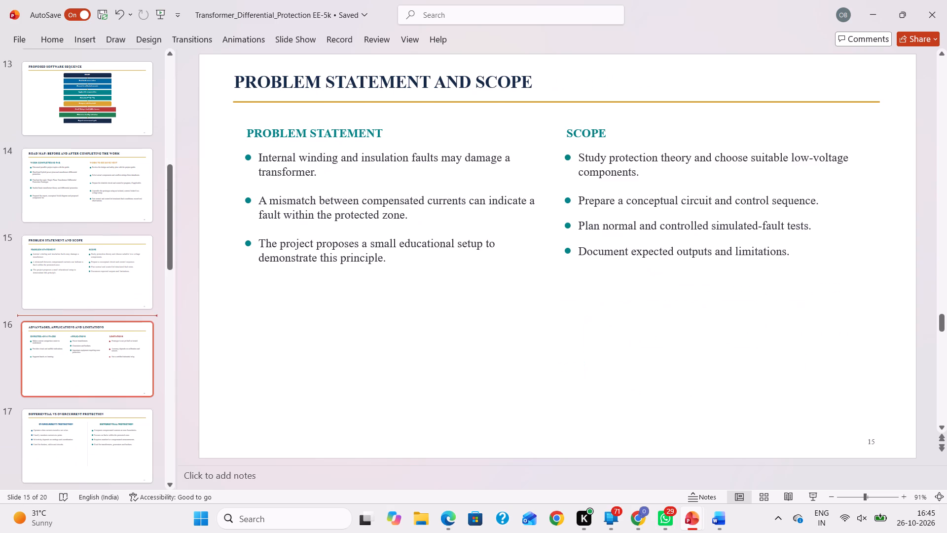
pyautogui.click(52, 347)
pyautogui.moveTo(67, 404); pyautogui.dragTo(71, 428)
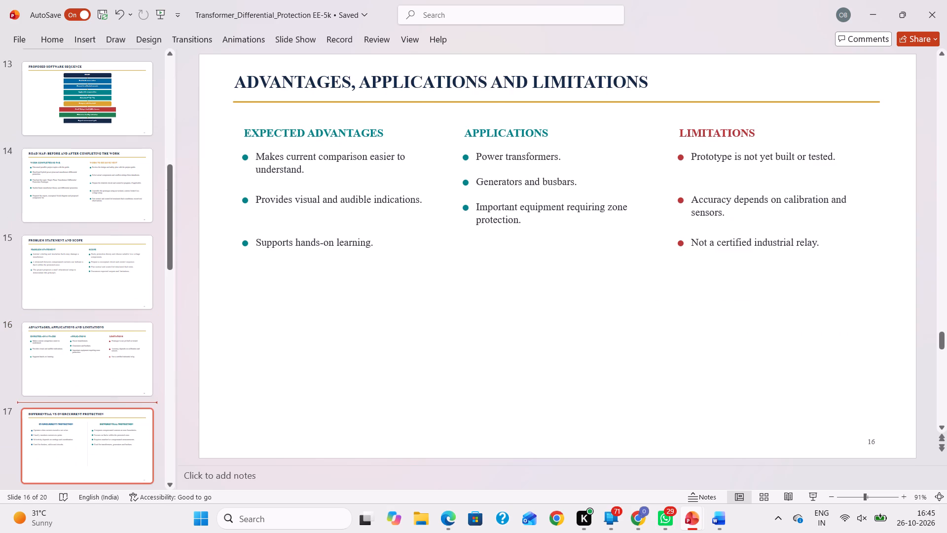
pyautogui.click(71, 428)
pyautogui.scroll(-2, 71, 428)
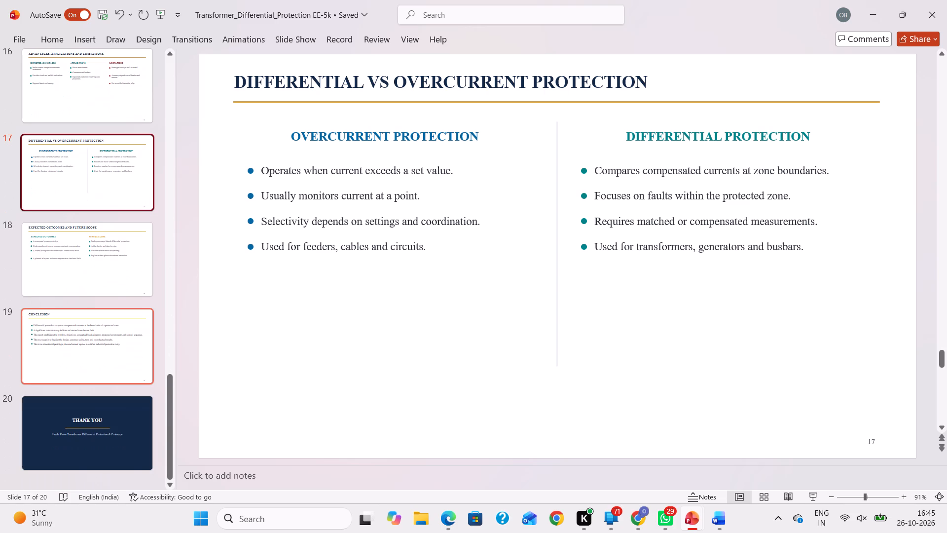
pyautogui.click(72, 252)
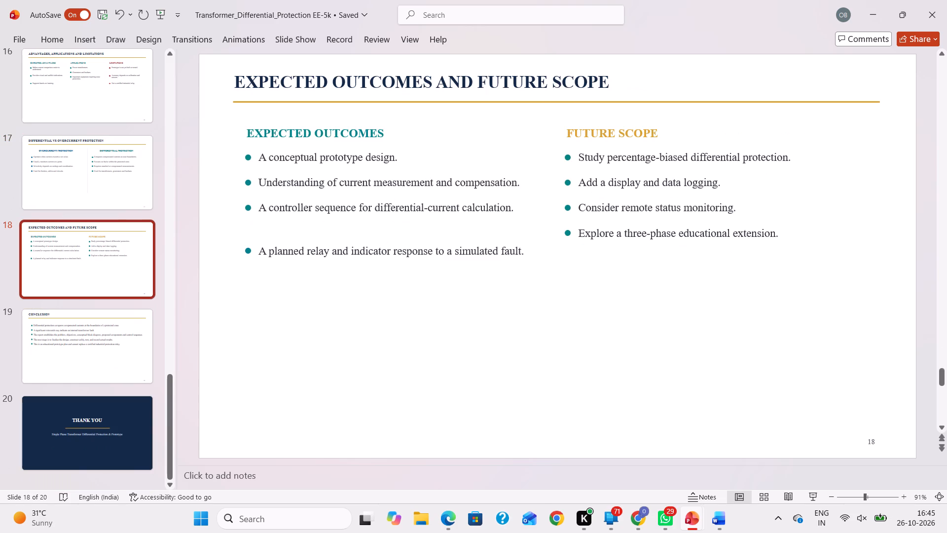
pyautogui.scroll(2, 63, 191)
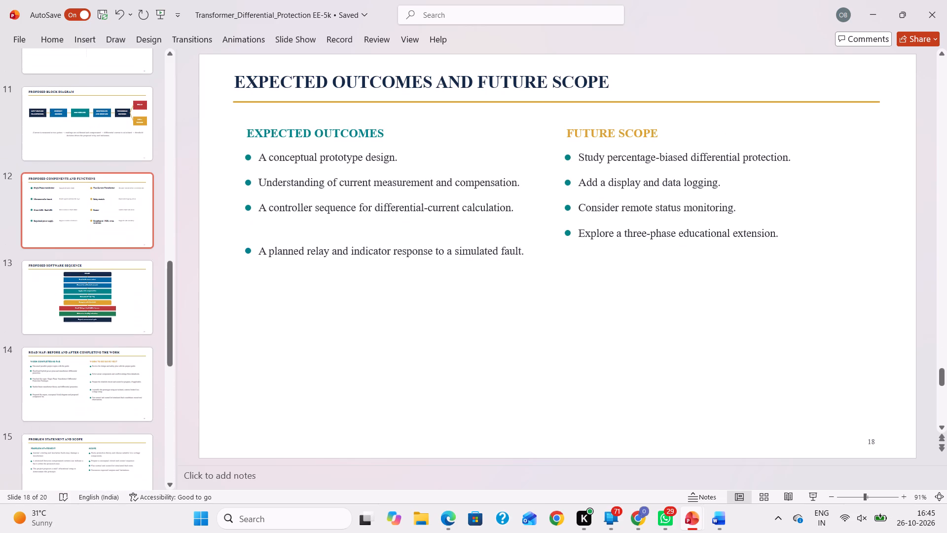
pyautogui.click(63, 191)
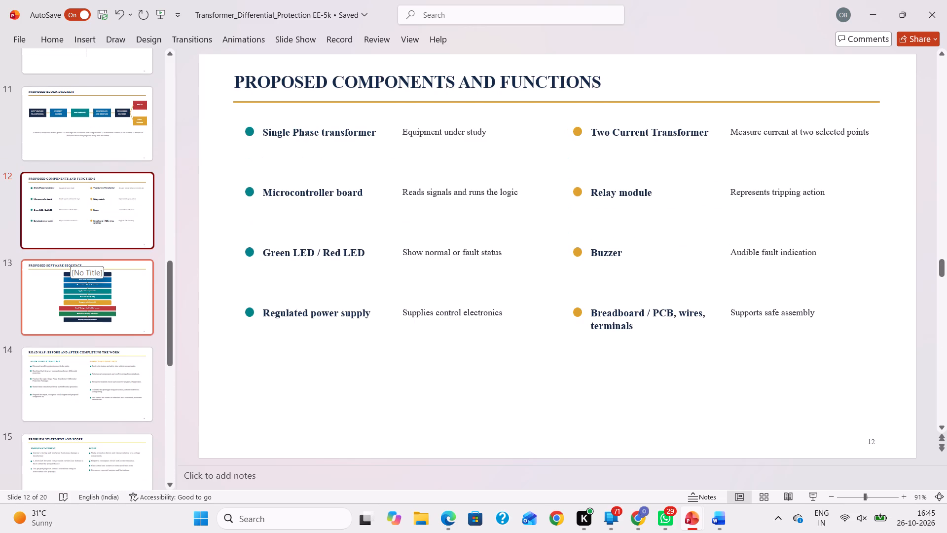
pyautogui.click(68, 266)
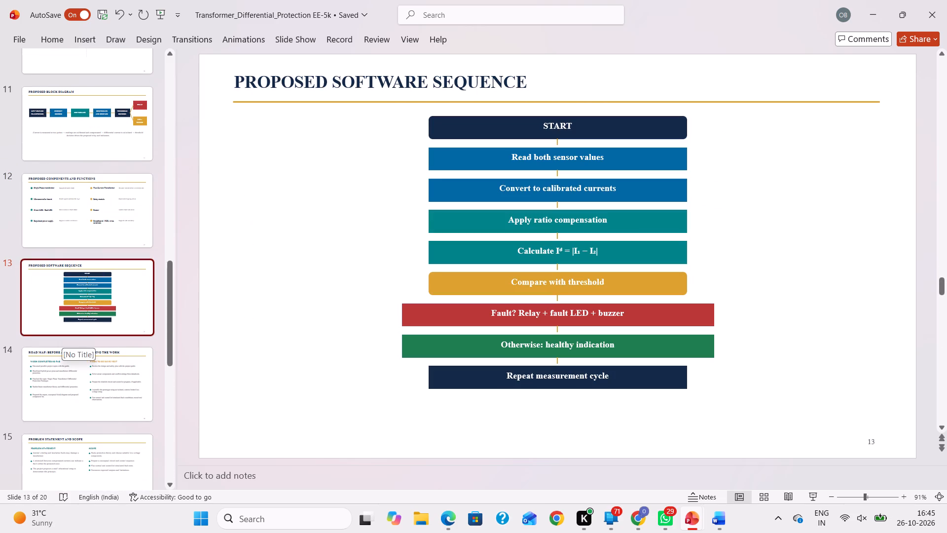
# Review slide 14, the road map before and after completing the work, checking its completed-work and next-work columns.
pyautogui.click(60, 345)
pyautogui.click(53, 369)
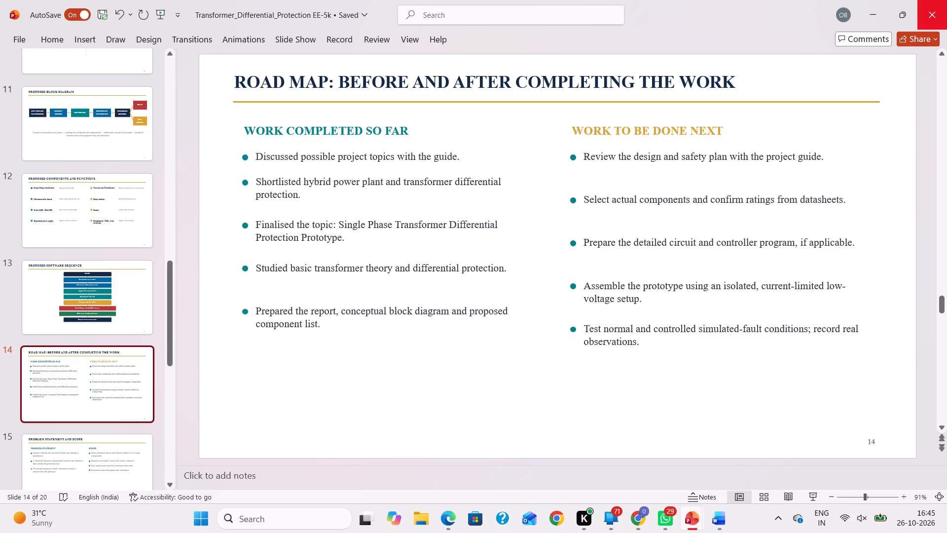
pyautogui.click(579, 128)
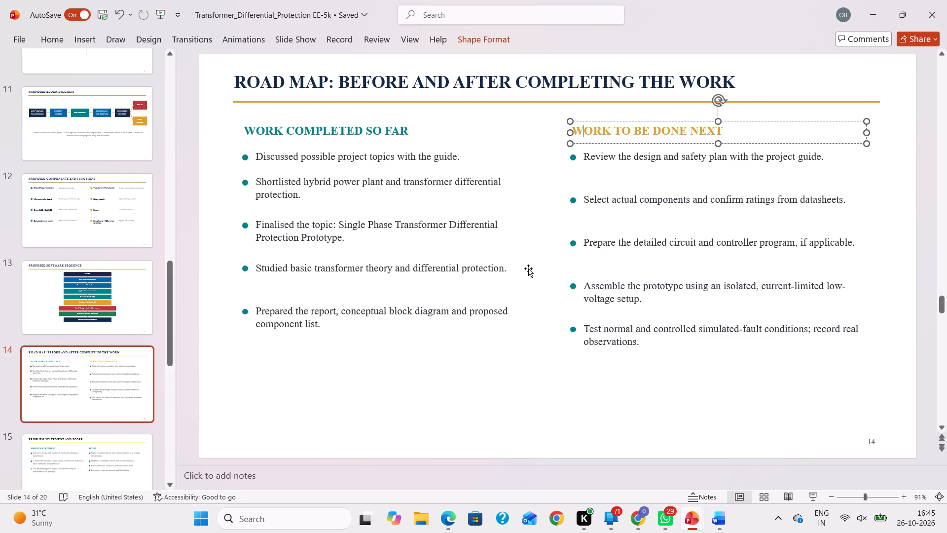
pyautogui.click(528, 268)
pyautogui.click(526, 333)
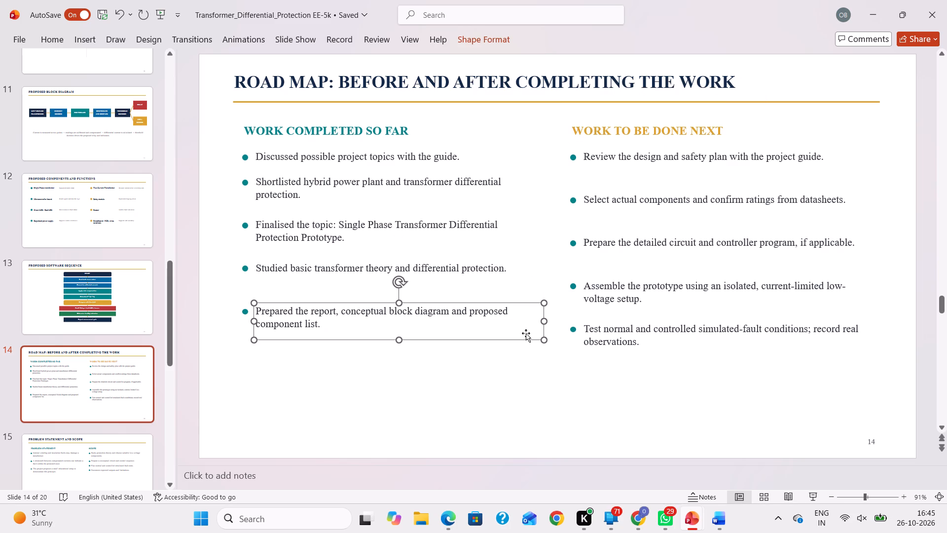